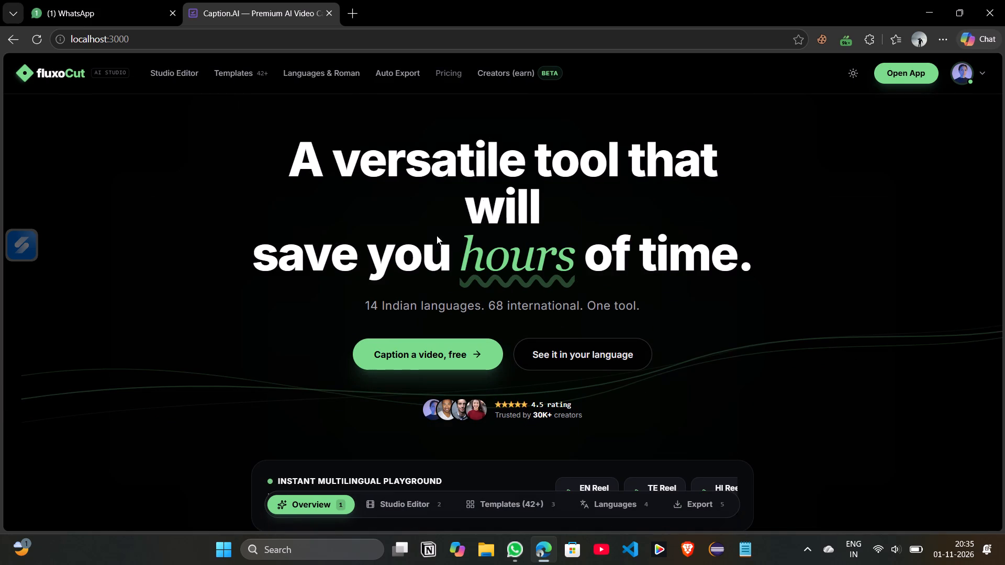
# Test the fluxoCut home page on localhost:3000 by scrolling it and trying the profile avatar's account menu.
pyautogui.scroll(-3, 514, 192)
pyautogui.scroll(-4, 602, 344)
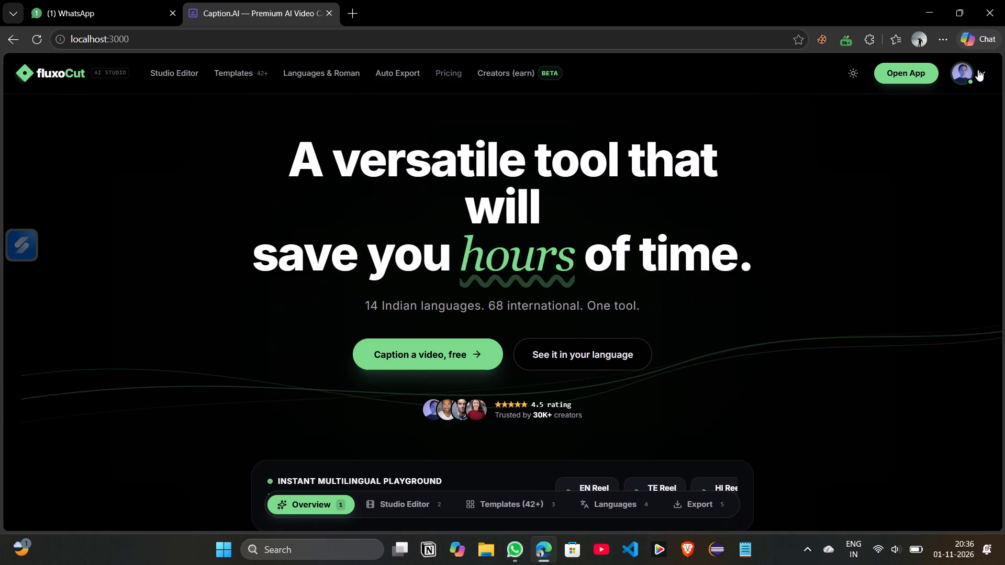
pyautogui.click(978, 69)
pyautogui.click(980, 77)
pyautogui.click(952, 70)
# Check that both Open App and "Caption a video, free" lead to the Studio Editor, returning to the home page after each.
pyautogui.click(896, 72)
pyautogui.scroll(-1, 524, 385)
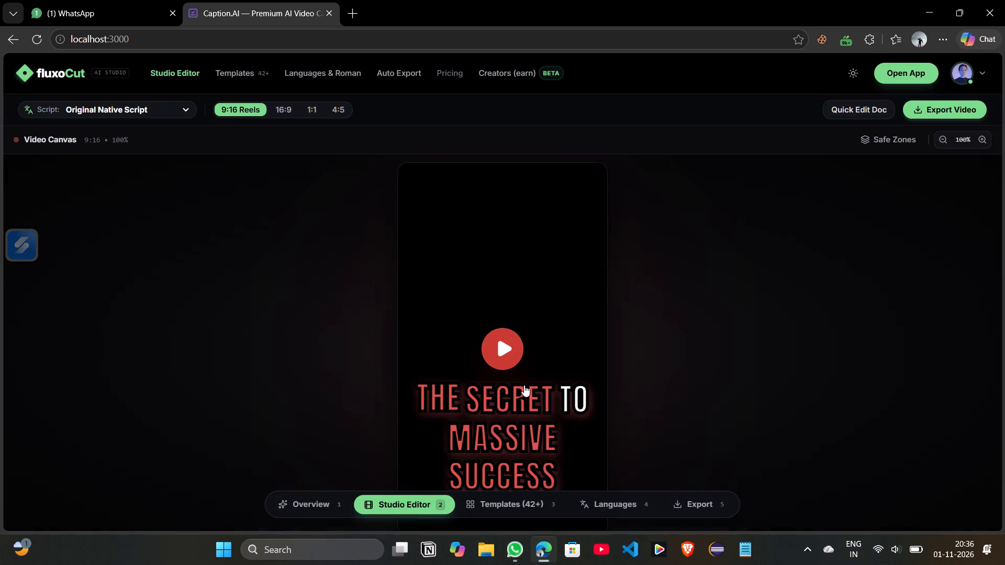
pyautogui.scroll(-3, 524, 385)
pyautogui.click(76, 70)
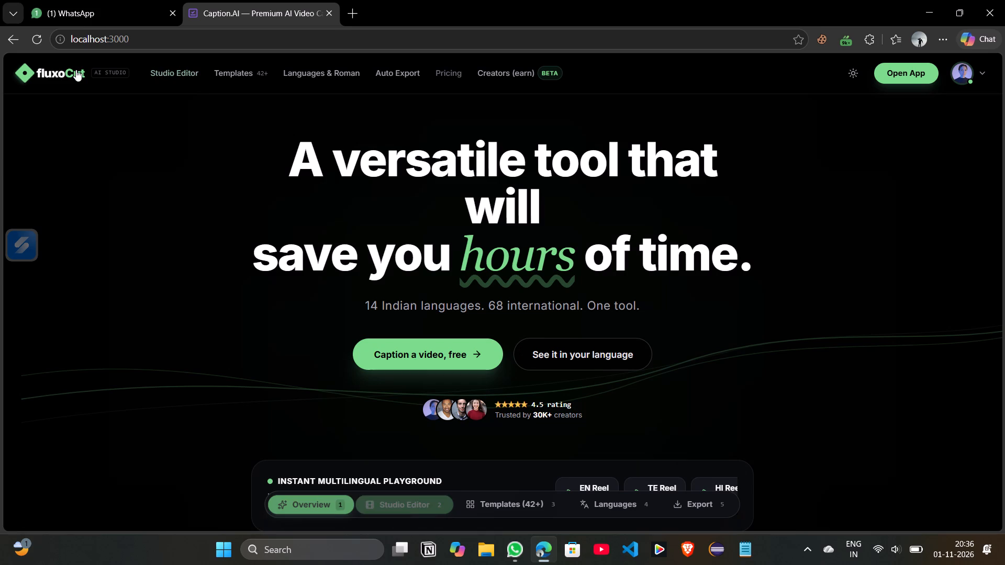
pyautogui.click(415, 354)
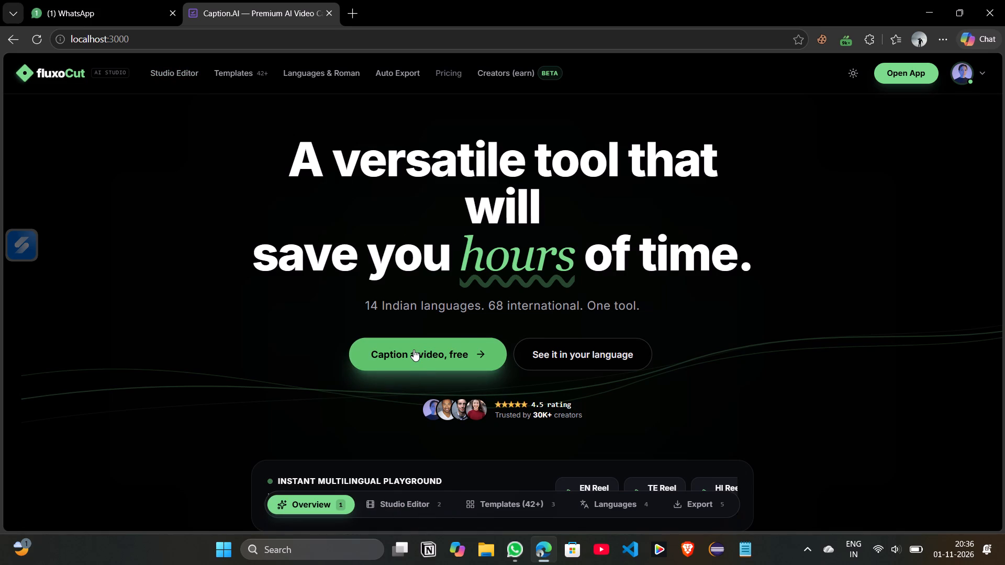
pyautogui.click(512, 355)
pyautogui.scroll(-3, 505, 431)
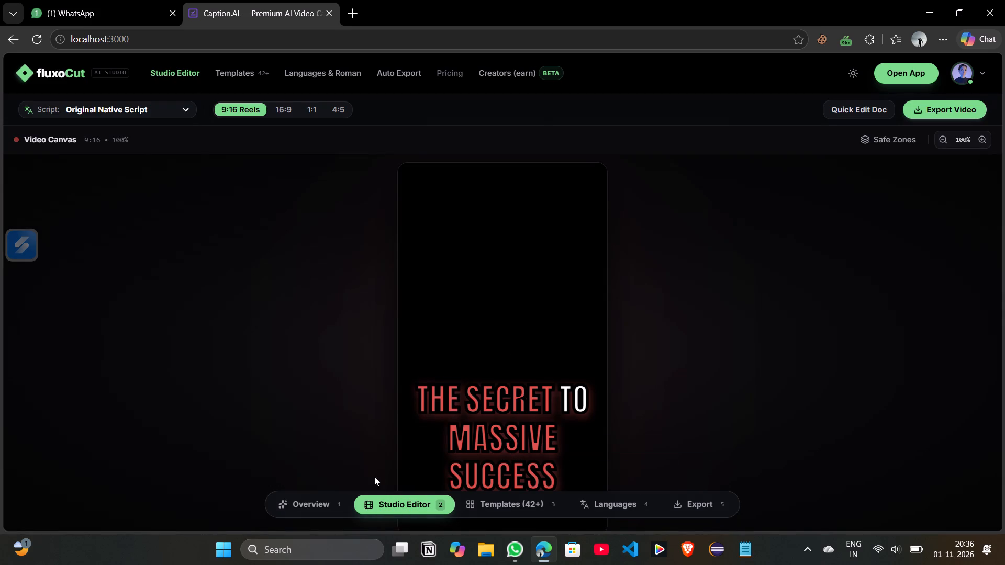
pyautogui.click(83, 68)
# Browse the animated caption templates, trying the Neon & FX, Typography and Popular category filters and ending on Typography.
pyautogui.click(243, 73)
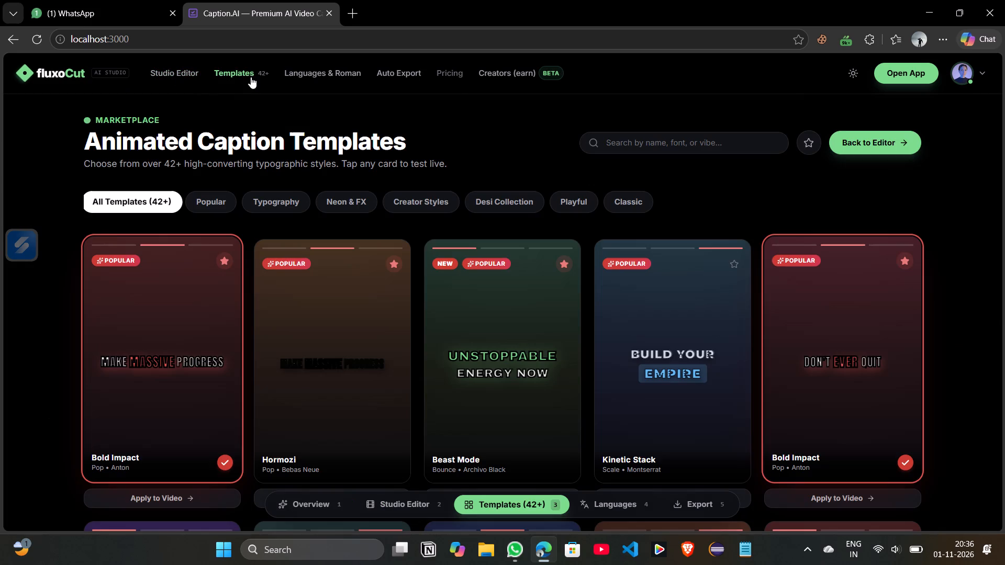
pyautogui.scroll(-4, 366, 379)
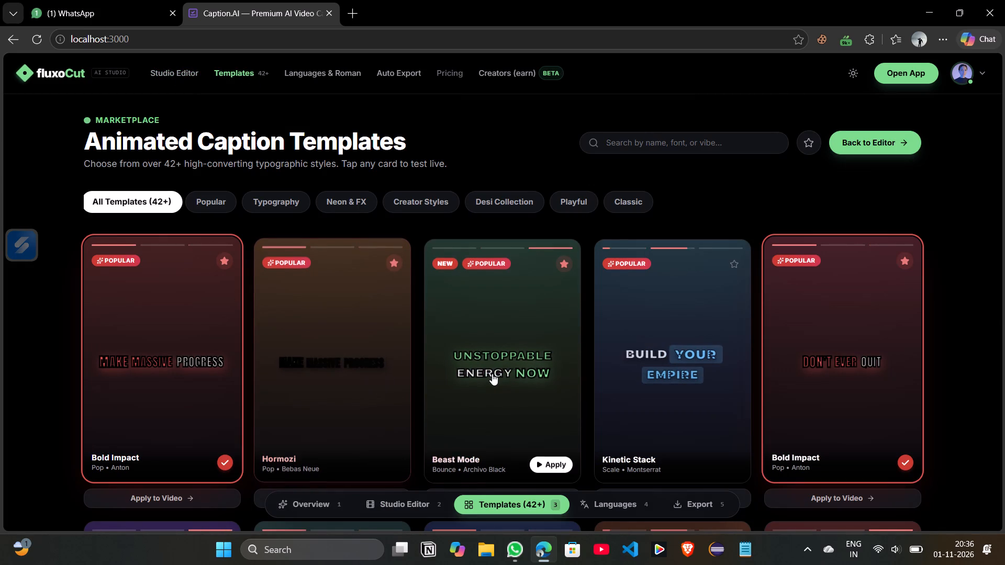
pyautogui.scroll(-7, 492, 374)
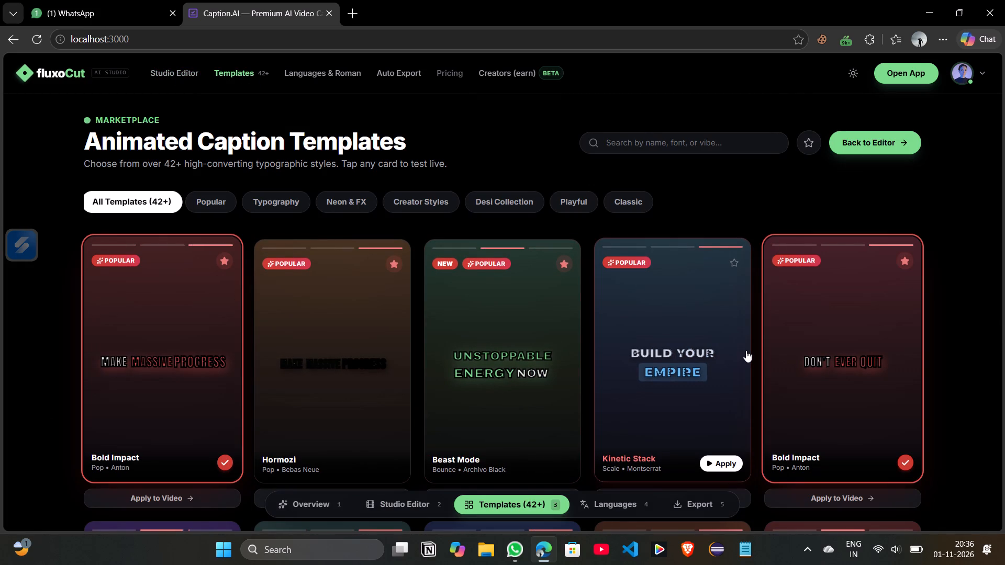
pyautogui.click(352, 199)
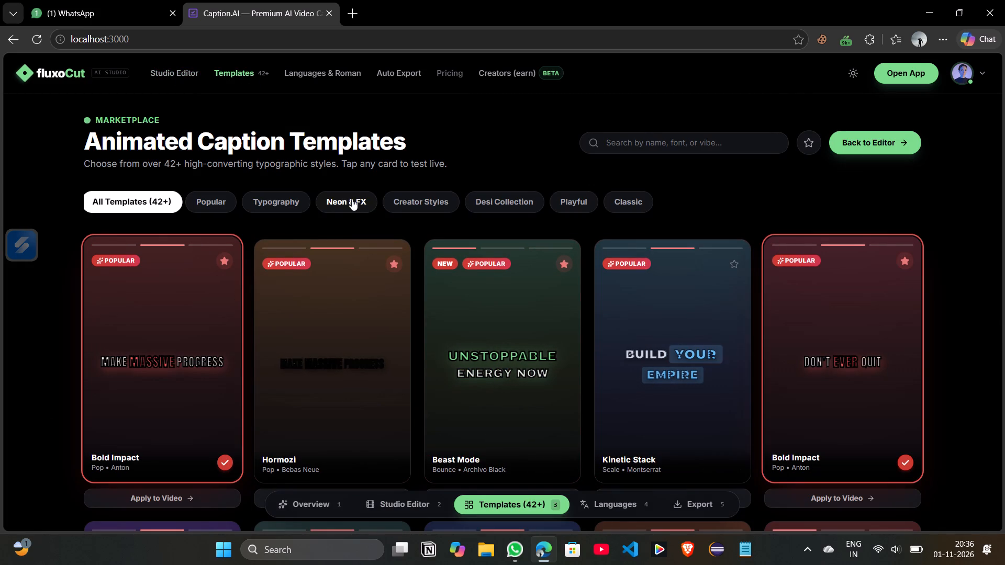
pyautogui.click(263, 202)
pyautogui.click(225, 196)
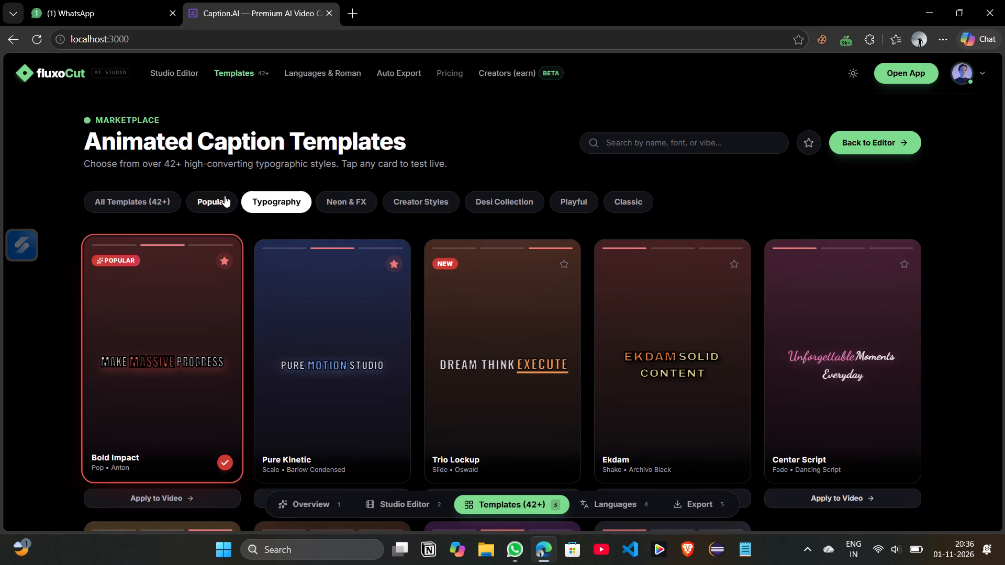
pyautogui.click(278, 201)
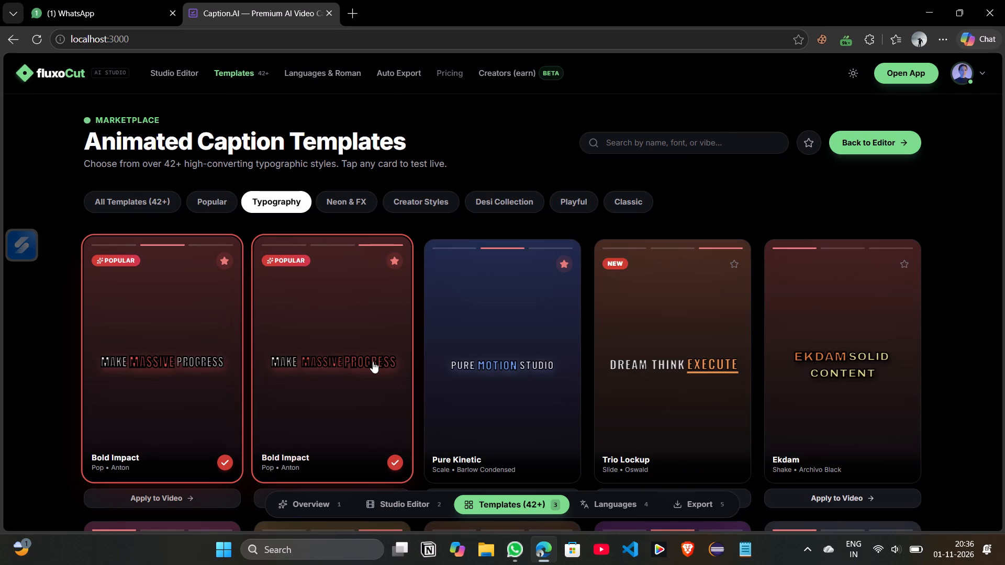
# Select the Pure Kinetic caption template as the active style.
pyautogui.click(496, 345)
pyautogui.click(531, 401)
pyautogui.click(529, 402)
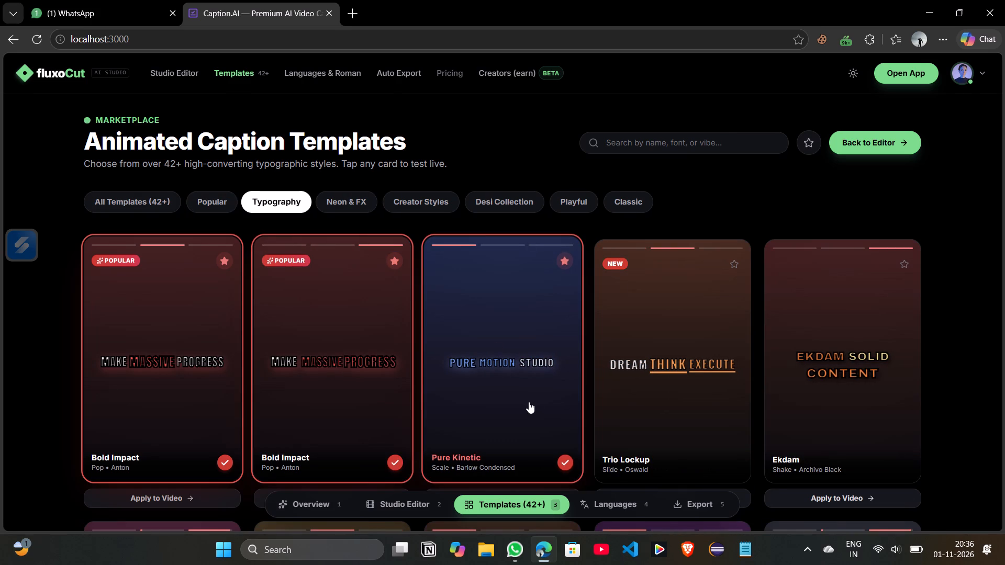
pyautogui.click(526, 402)
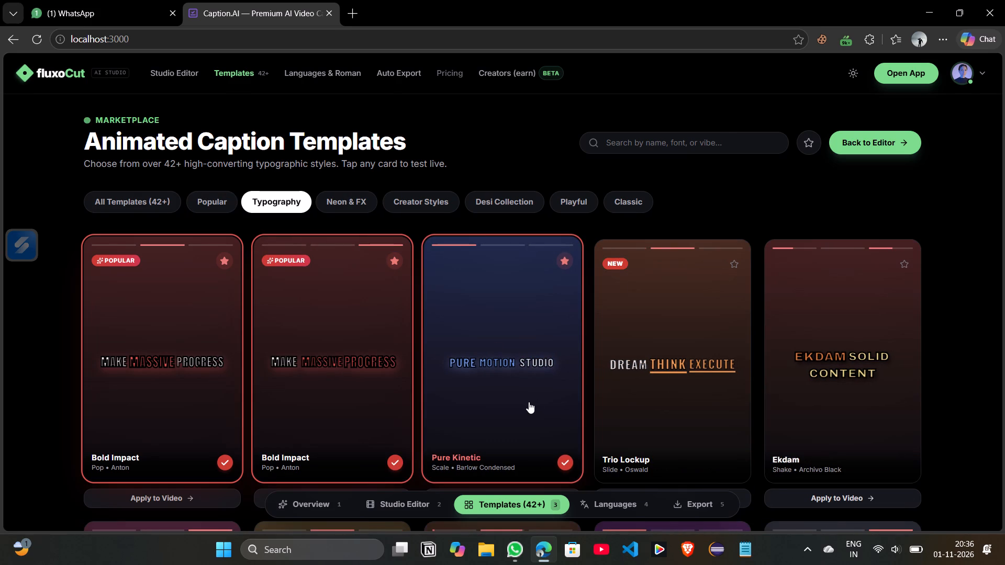
# Check the site navigation by visiting Languages & Roman and Auto Export and trying to open Pricing.
pyautogui.click(310, 67)
pyautogui.click(444, 65)
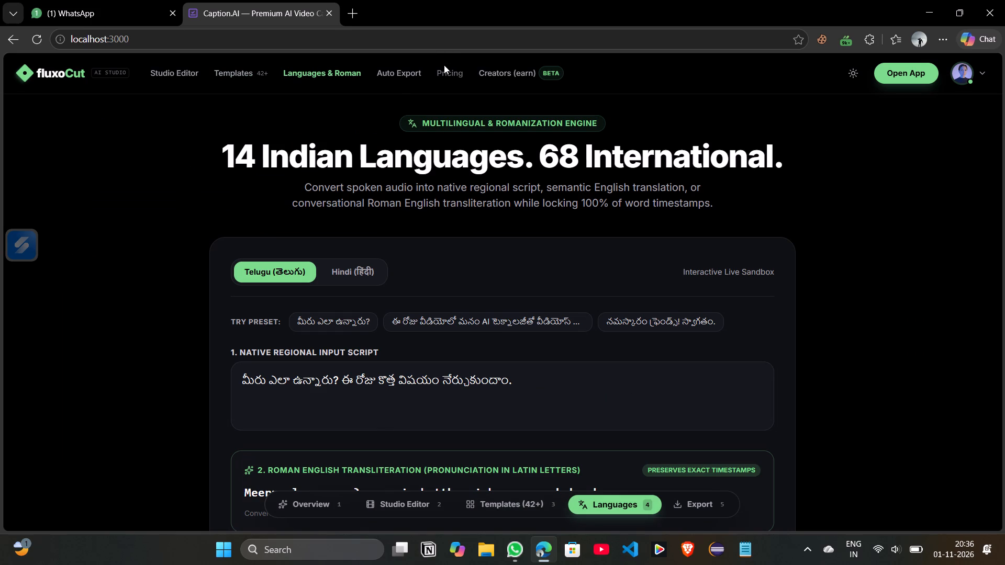
pyautogui.click(398, 72)
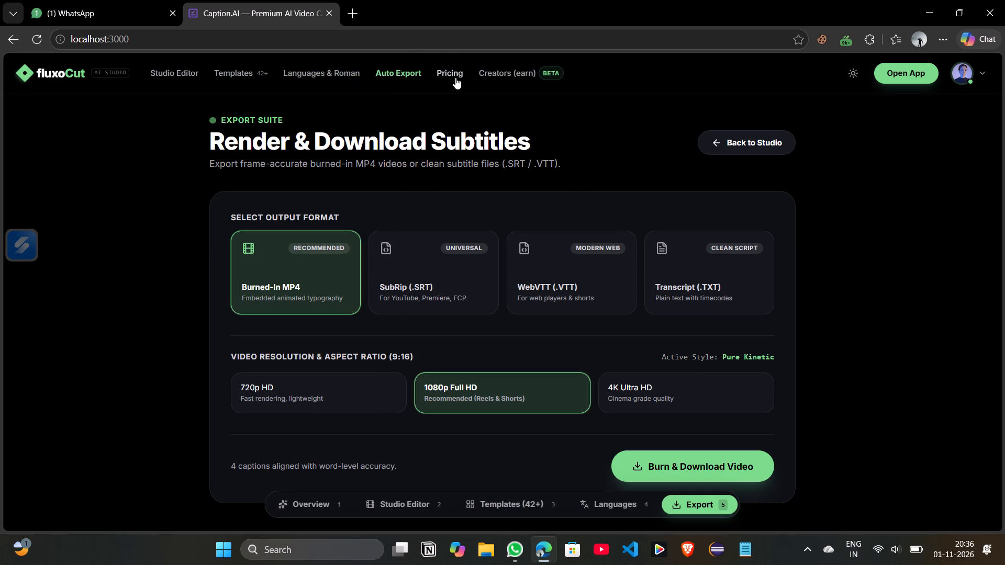
pyautogui.doubleClick(459, 76)
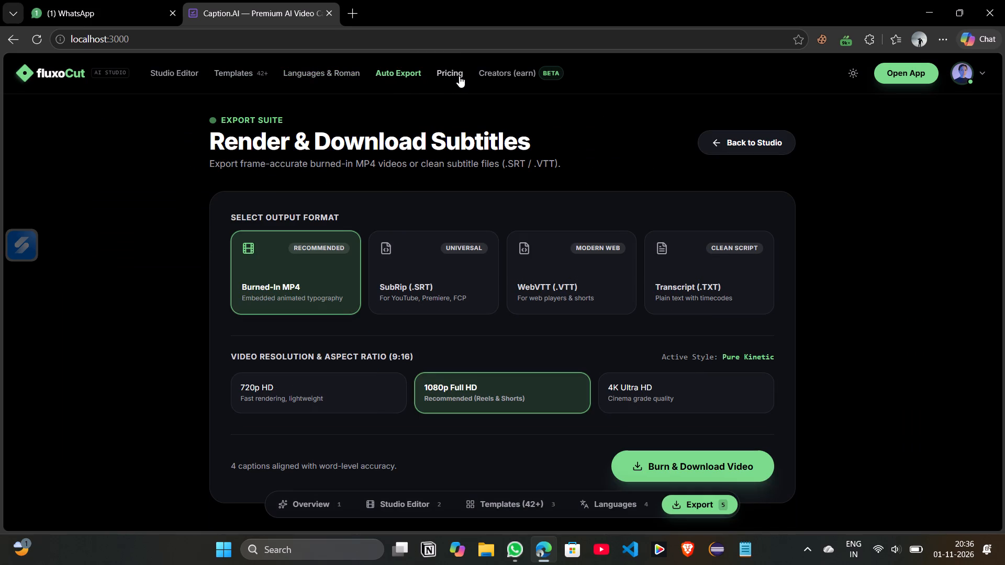
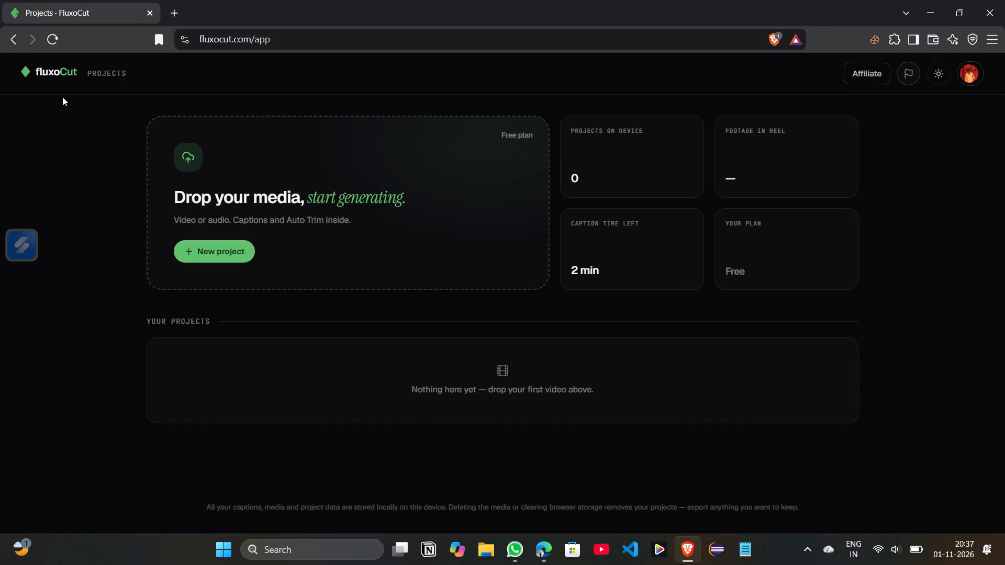
# Visit the live fluxoCut home page and check that "Caption a video, free" leads to the Projects page.
pyautogui.click(47, 72)
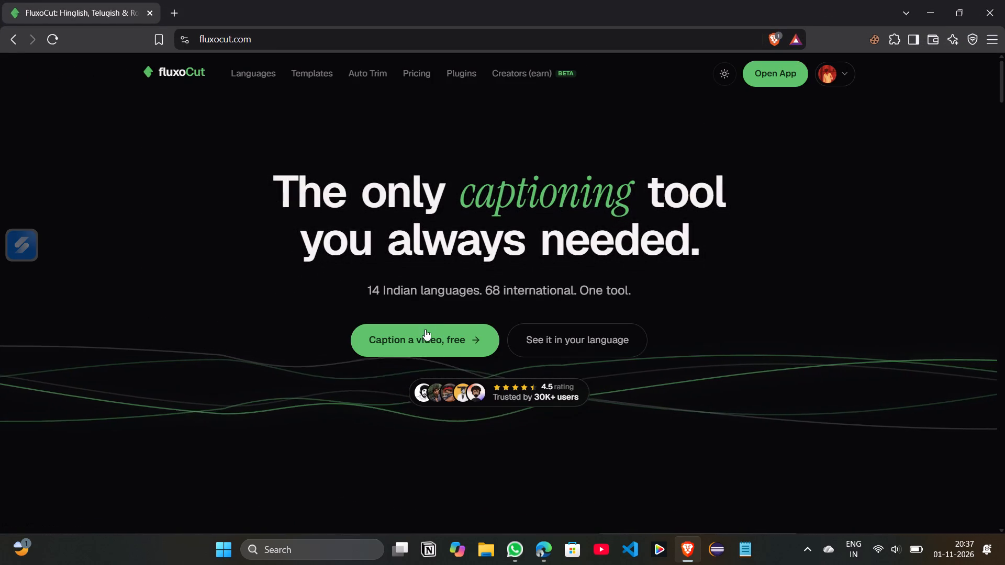
pyautogui.click(427, 341)
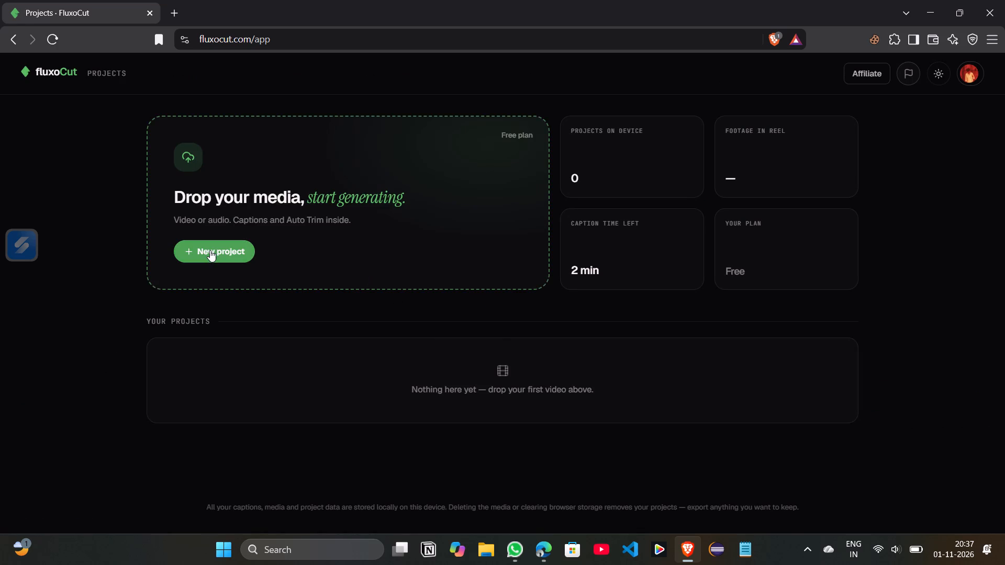
# Start a new fluxoCut project and browse the Downloads folder for a media file to upload.
pyautogui.click(209, 250)
pyautogui.click(502, 299)
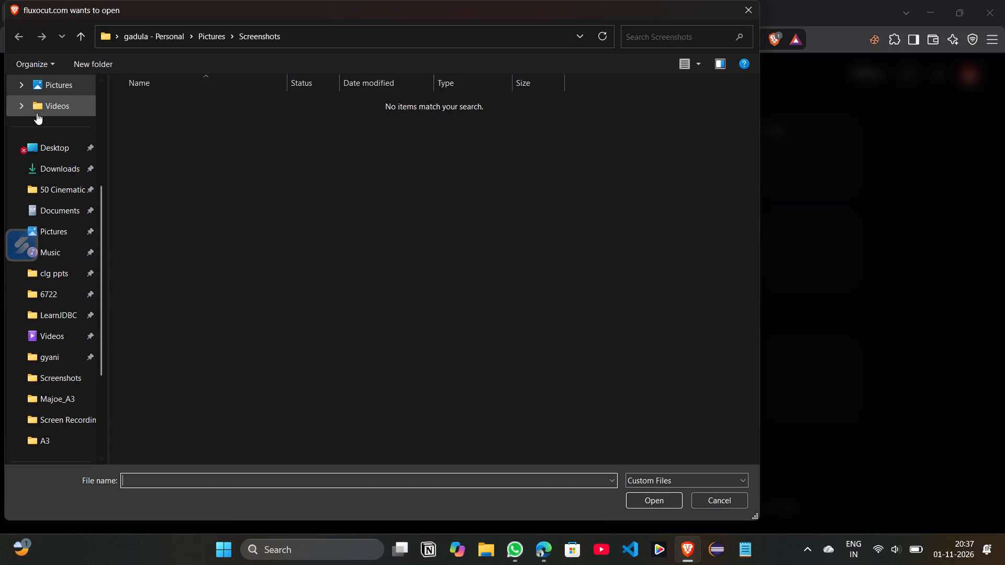
pyautogui.click(61, 173)
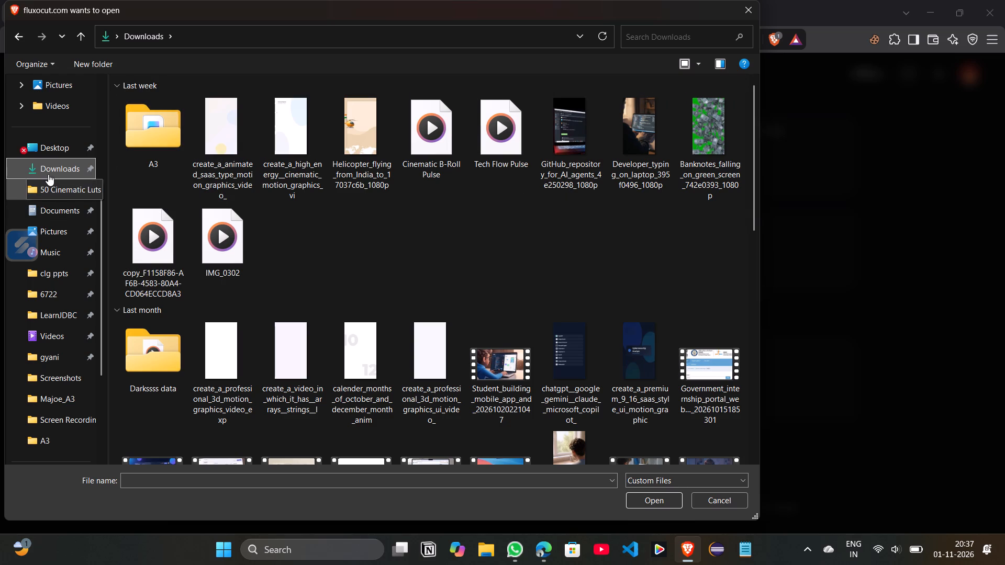
# Choose the video_20240917_095928 file from the Videos folder as the media to upload to the new project.
pyautogui.click(43, 337)
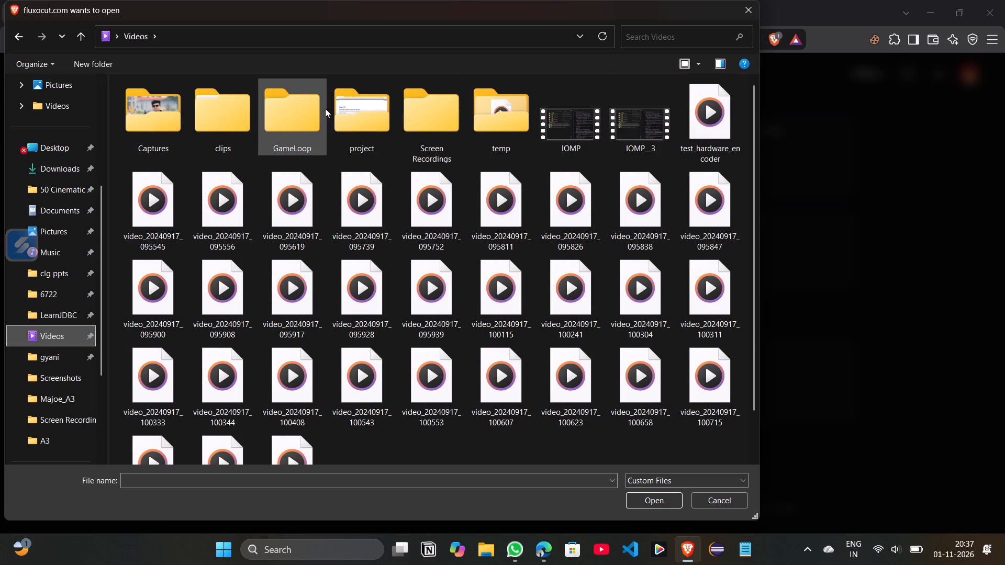
pyautogui.scroll(-3, 365, 205)
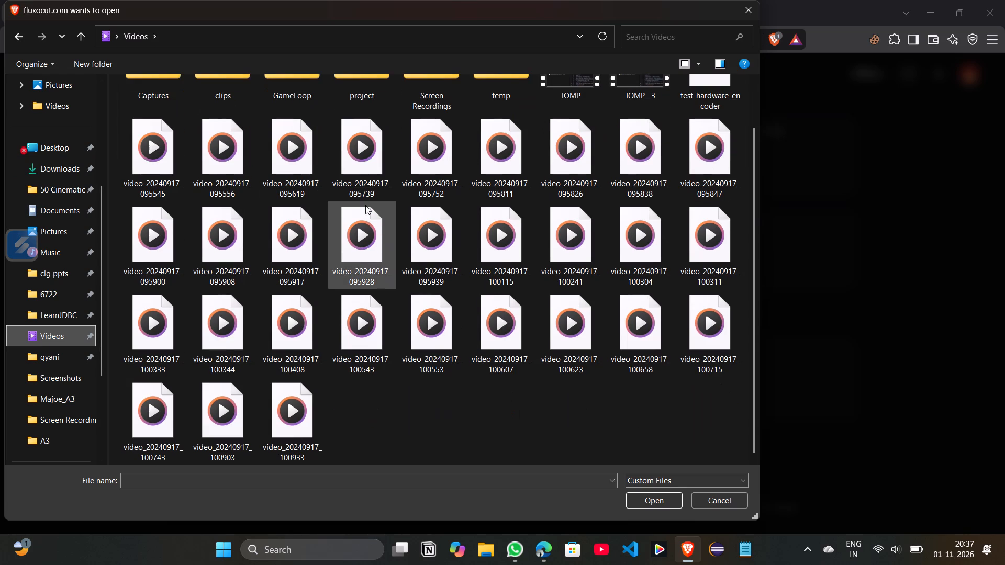
pyautogui.click(365, 205)
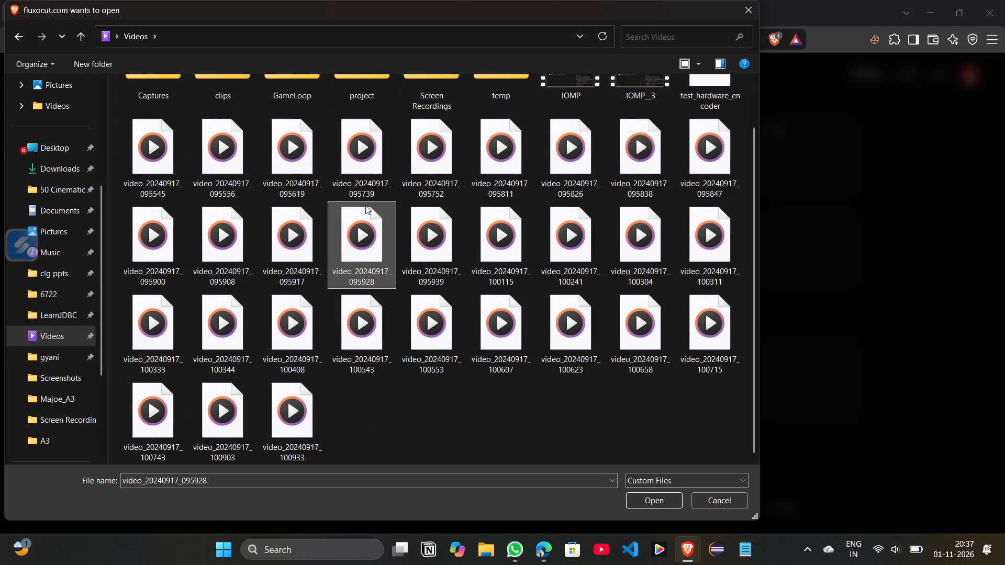
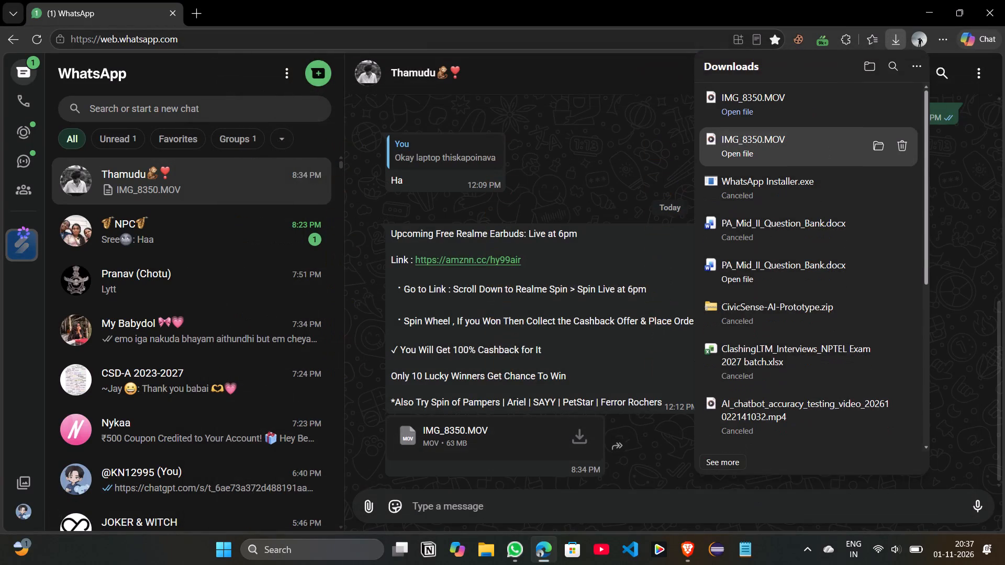
# Switch to File Explorer and bring the IMG_8350 video from New Volume (D:) into the new fluxoCut project's upload area in Brave.
pyautogui.click(478, 551)
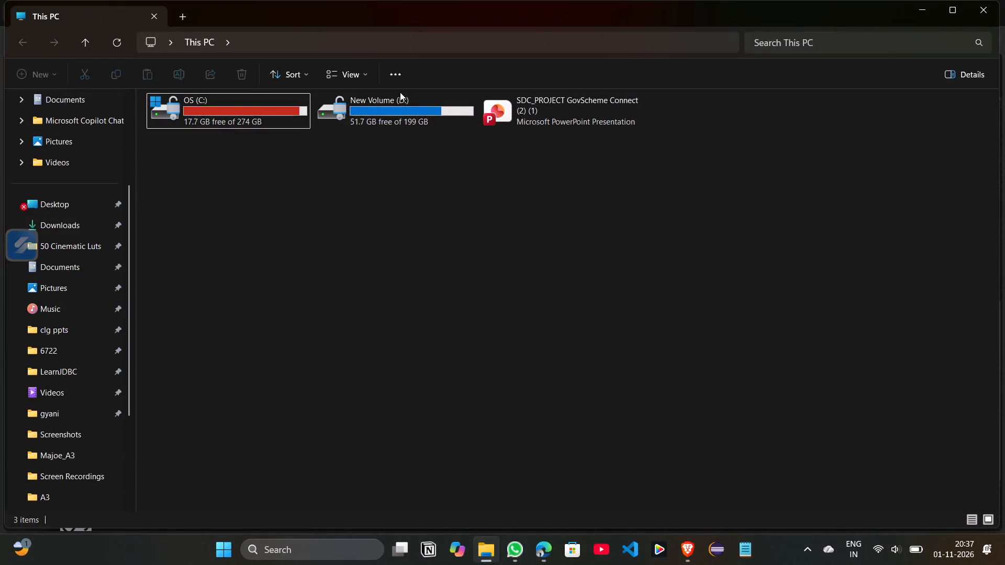
pyautogui.click(400, 92)
pyautogui.doubleClick(401, 111)
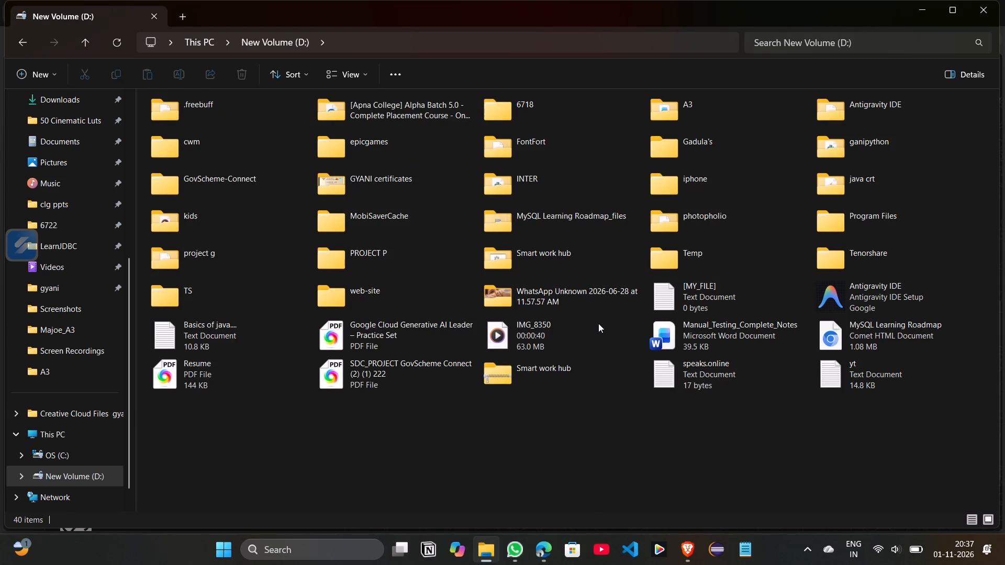
pyautogui.moveTo(542, 333); pyautogui.dragTo(665, 477)
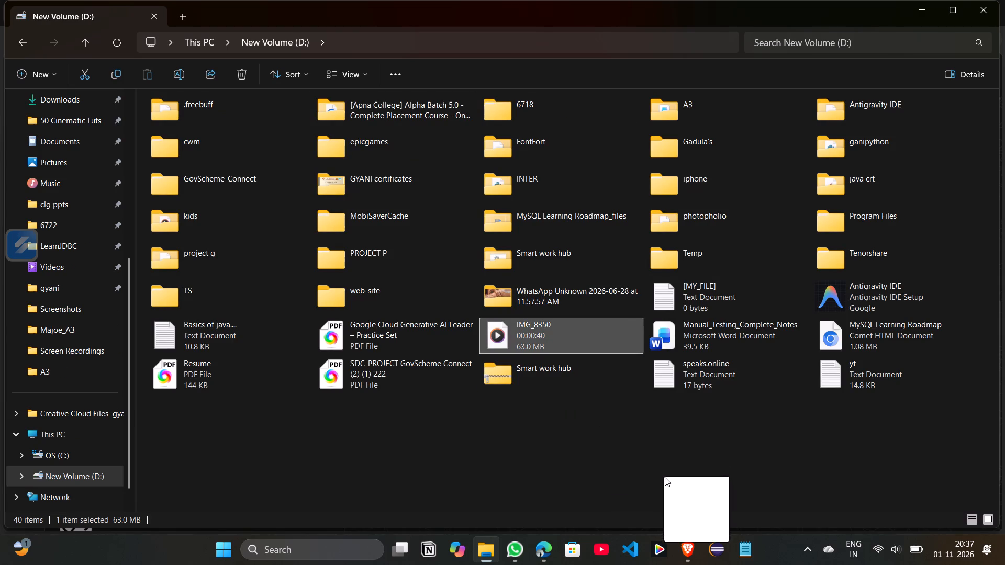
pyautogui.moveTo(665, 477); pyautogui.dragTo(686, 564)
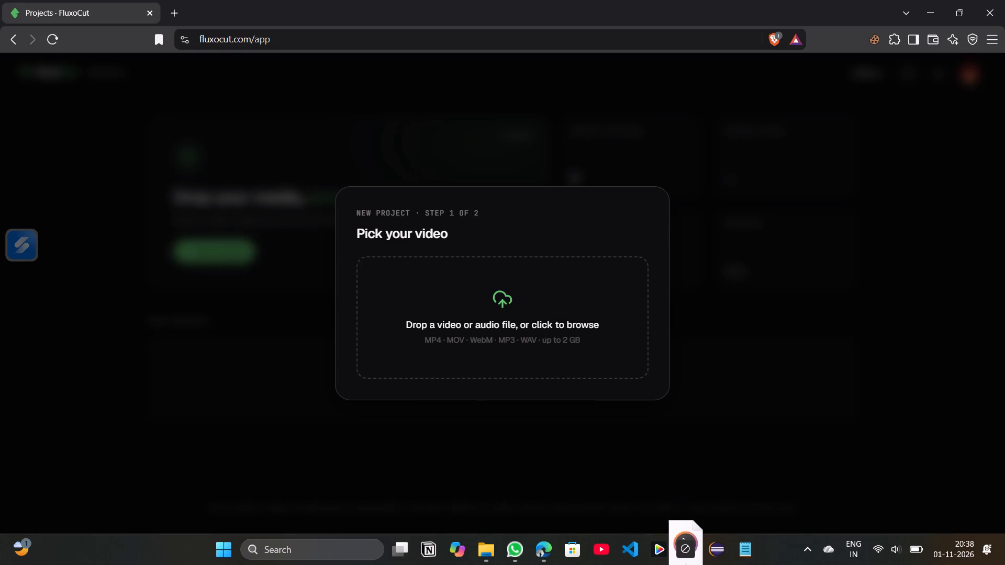
# Add the IMG_8350.MOV video to the new project and create it with the 9:16 frame and #0b0b0d background.
pyautogui.moveTo(686, 564); pyautogui.dragTo(458, 314)
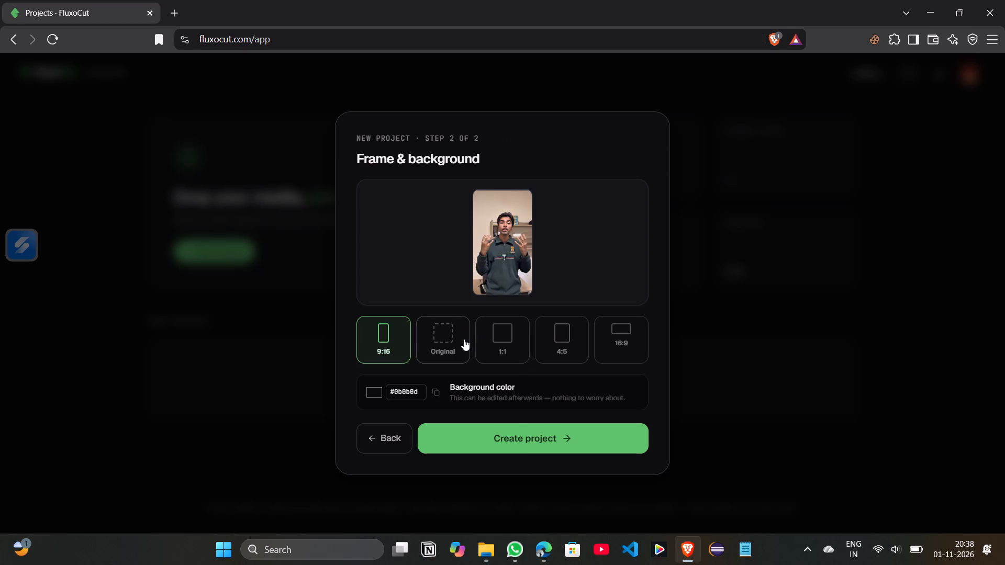
pyautogui.click(486, 395)
pyautogui.click(372, 399)
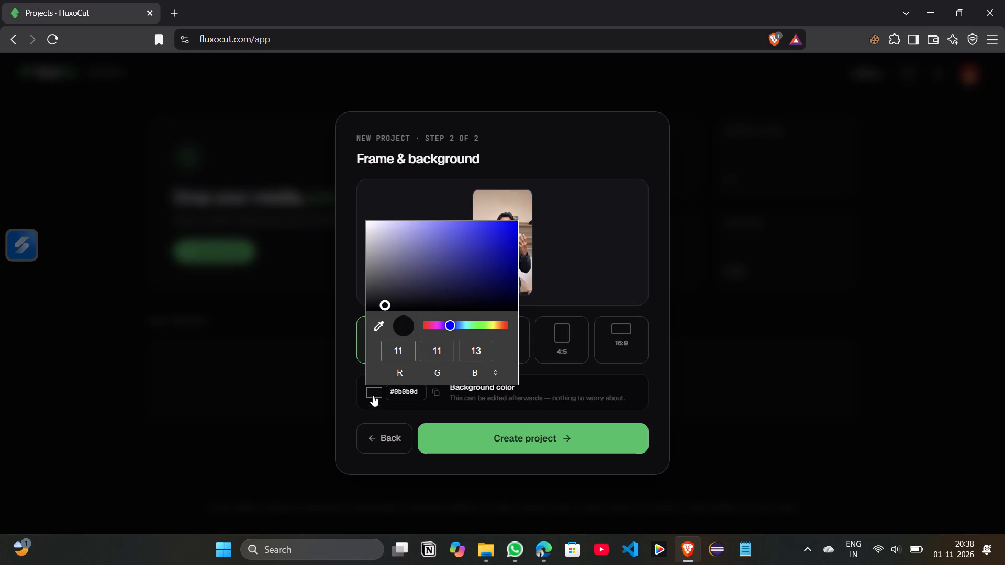
pyautogui.click(595, 407)
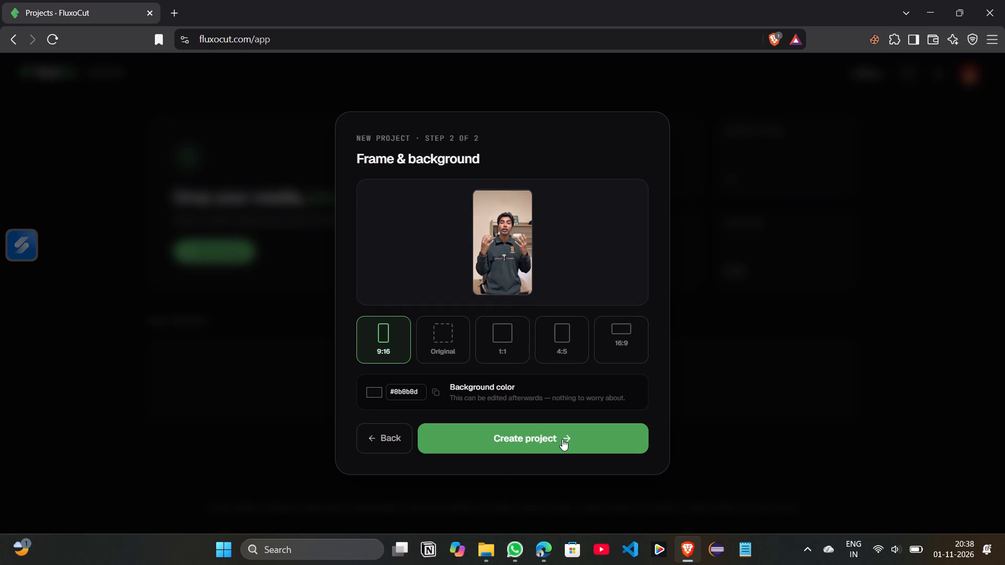
pyautogui.click(562, 439)
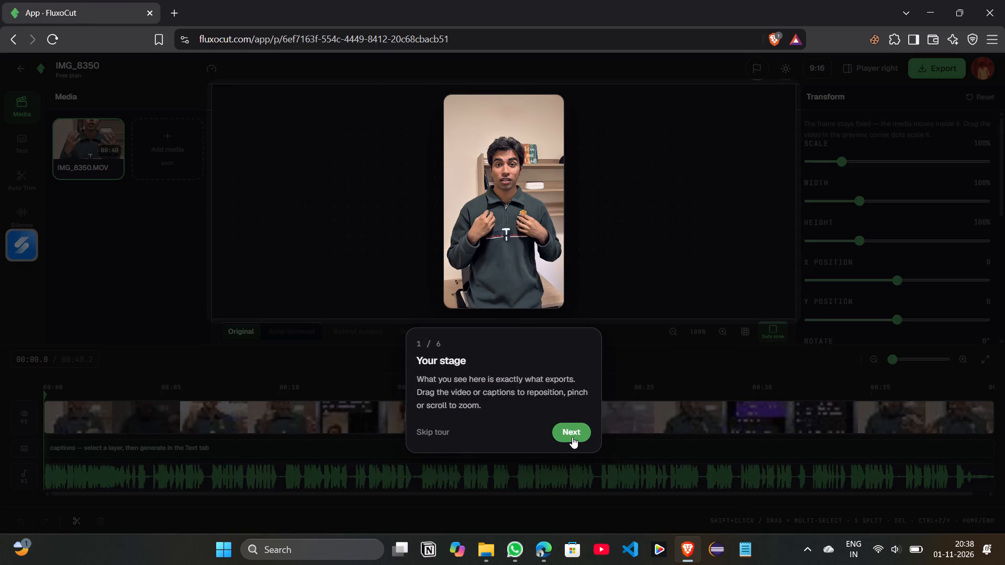
# Go through all six stops of the editor's introductory tour and finish it.
pyautogui.click(572, 434)
pyautogui.click(571, 311)
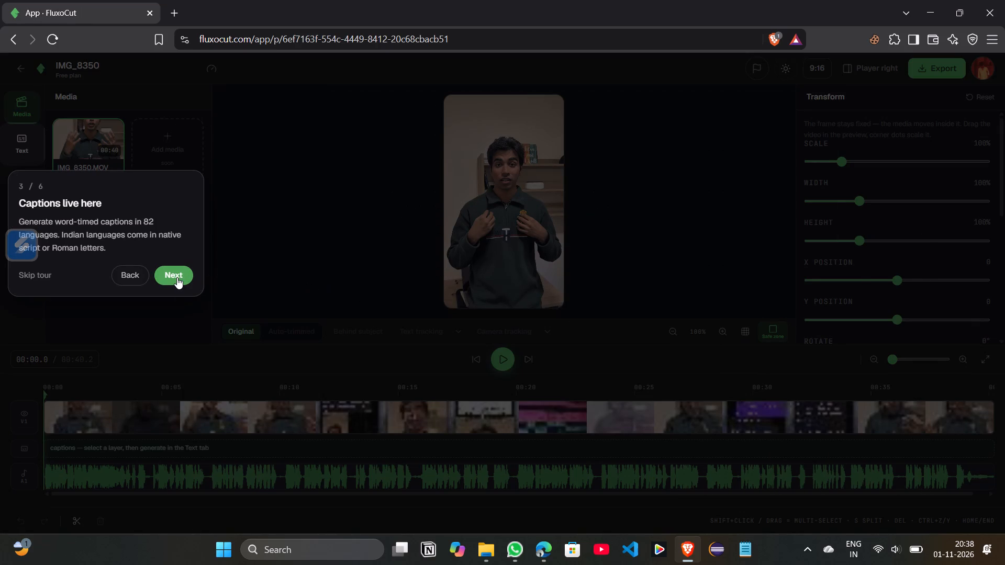
pyautogui.click(177, 277)
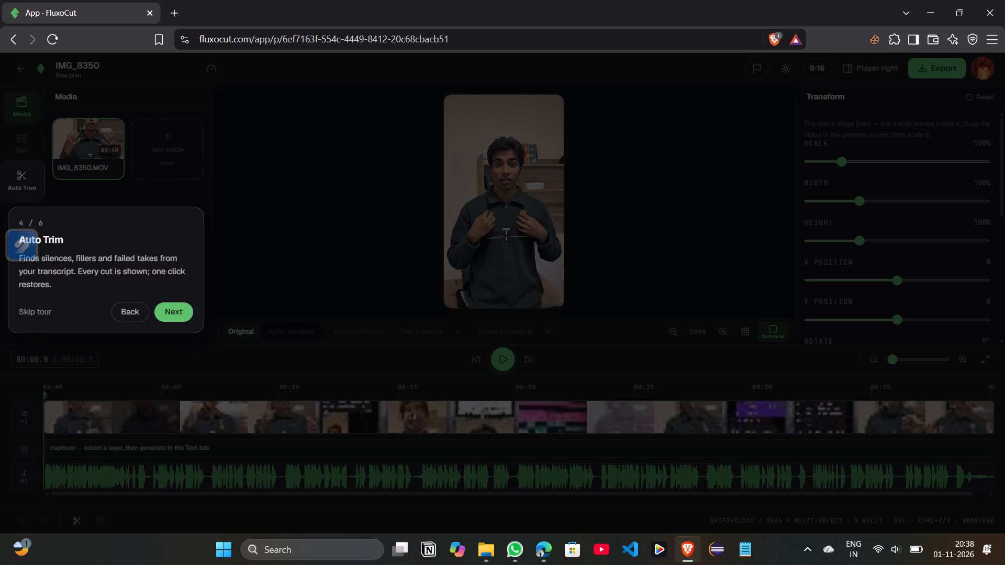
pyautogui.click(181, 311)
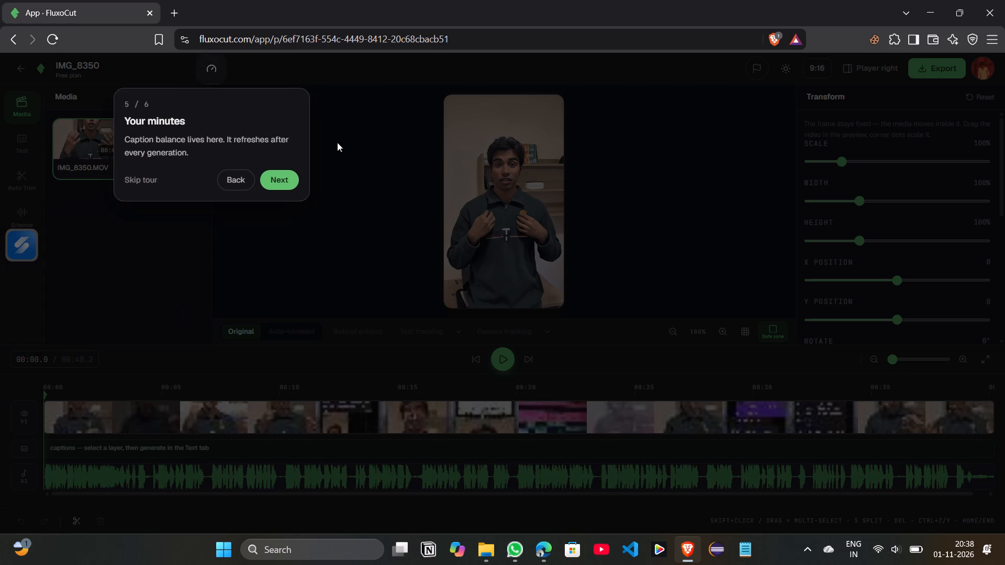
pyautogui.click(283, 179)
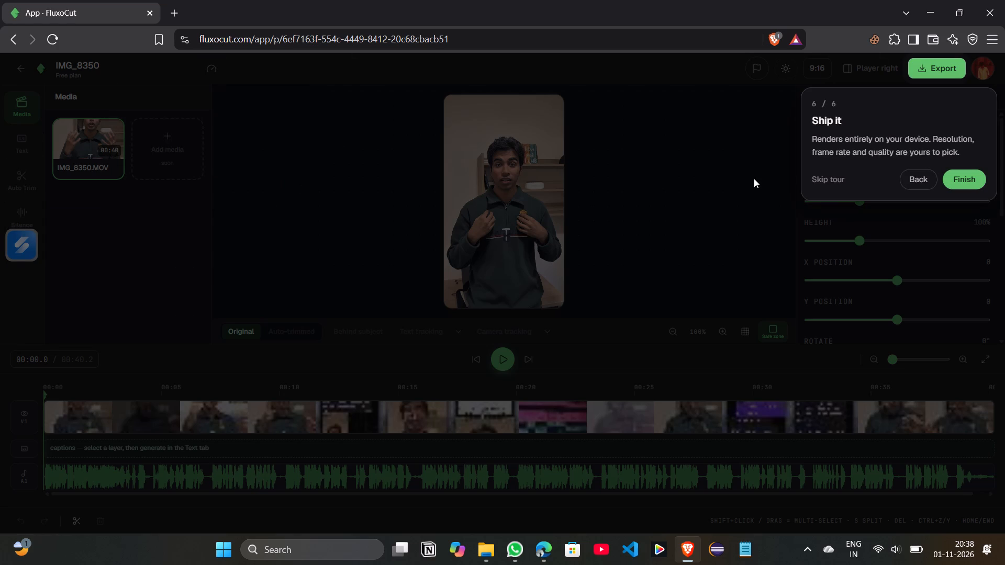
pyautogui.click(953, 182)
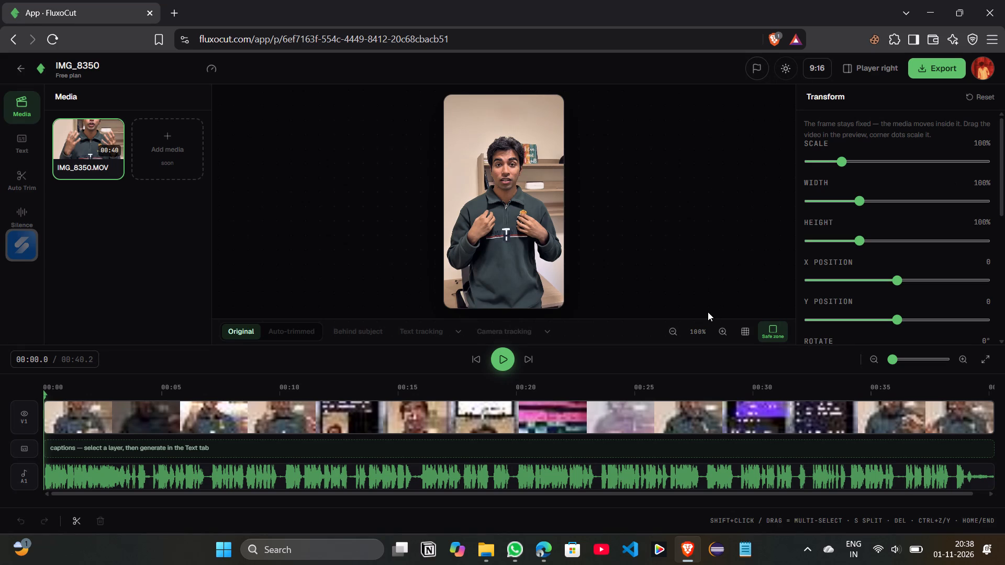
# Play the opening seconds of the video, pause, and return the playhead to 00:00.0.
pyautogui.click(504, 357)
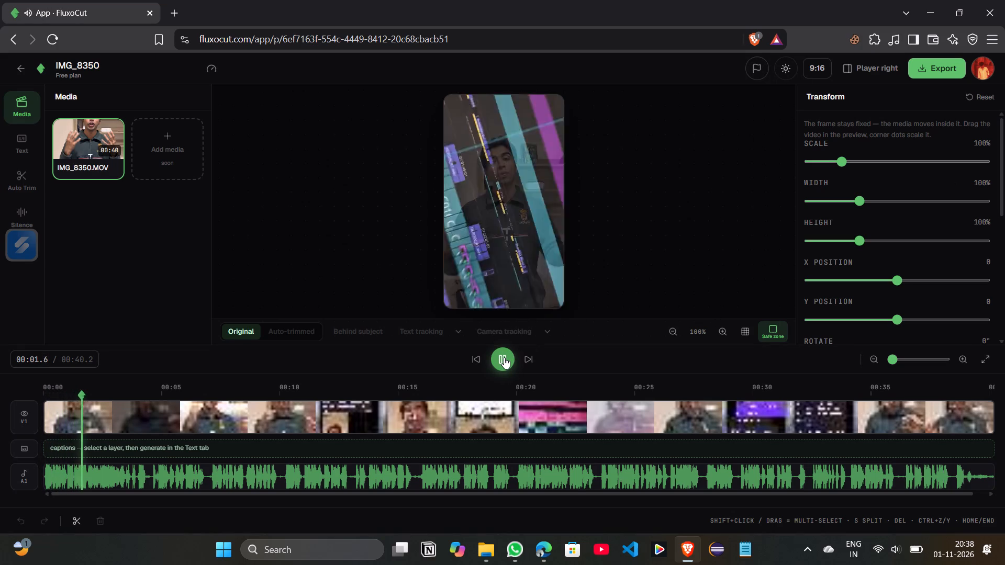
pyautogui.click(504, 357)
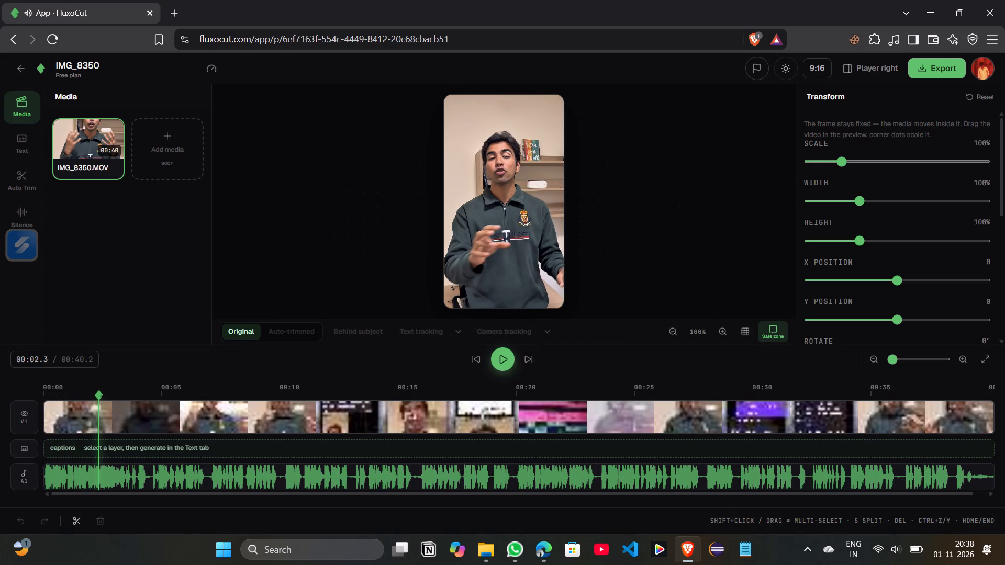
pyautogui.moveTo(98, 397); pyautogui.dragTo(44, 397)
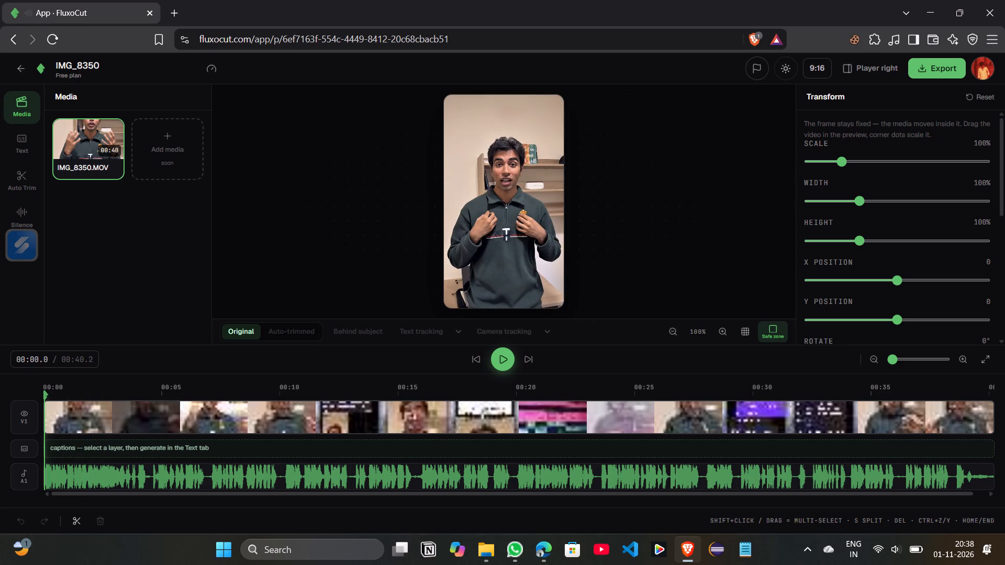
pyautogui.moveTo(44, 397); pyautogui.dragTo(44, 396)
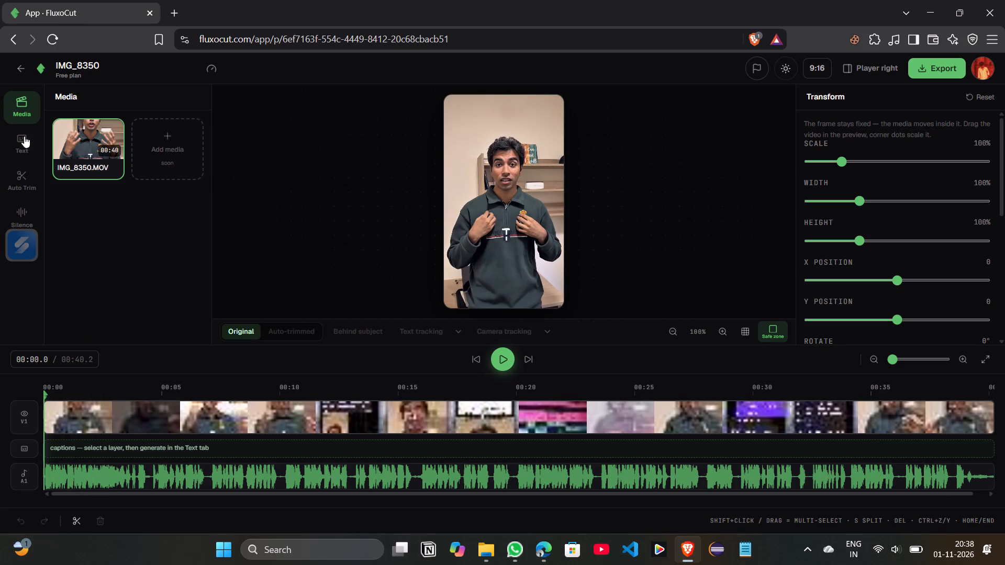
# Set up captions with Telugu as spoken language and Telugish output, and select the video layer on the timeline.
pyautogui.click(22, 135)
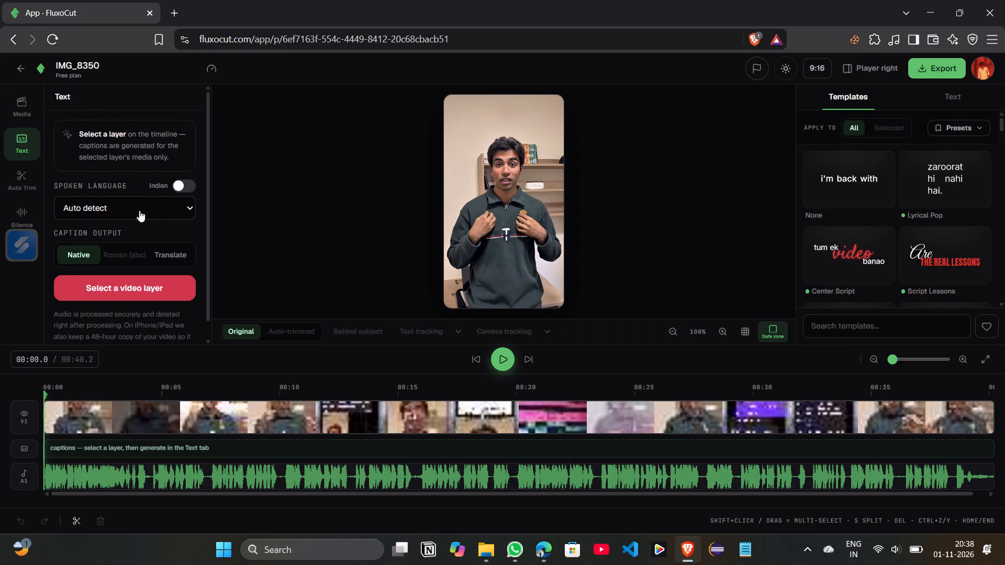
pyautogui.click(154, 206)
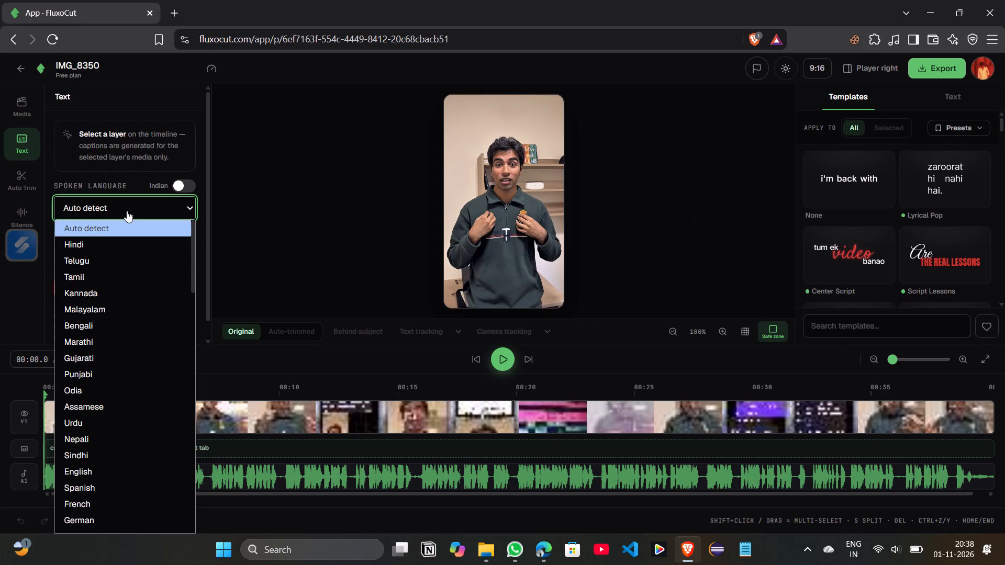
pyautogui.click(143, 206)
pyautogui.click(183, 183)
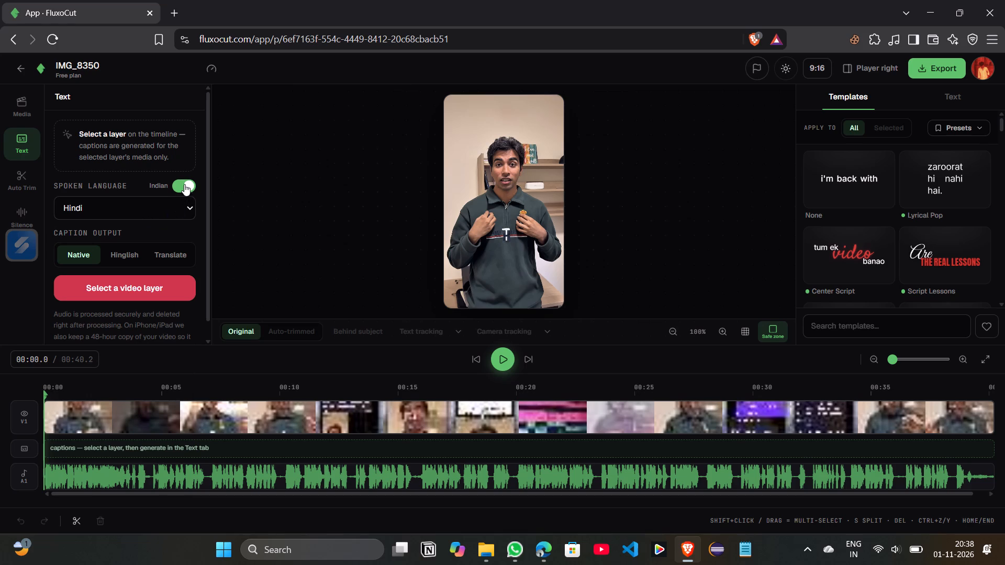
pyautogui.click(184, 183)
pyautogui.click(162, 209)
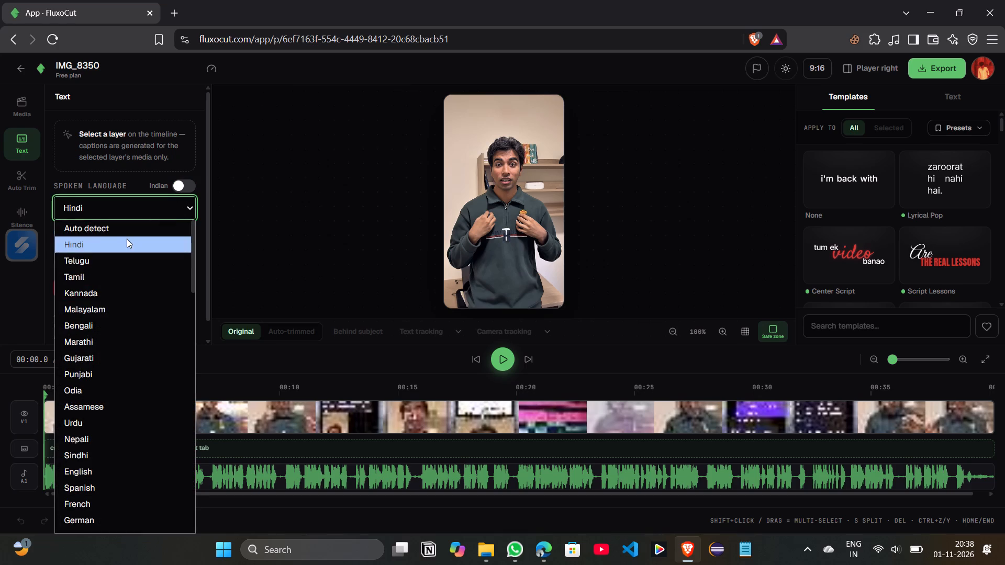
pyautogui.click(100, 259)
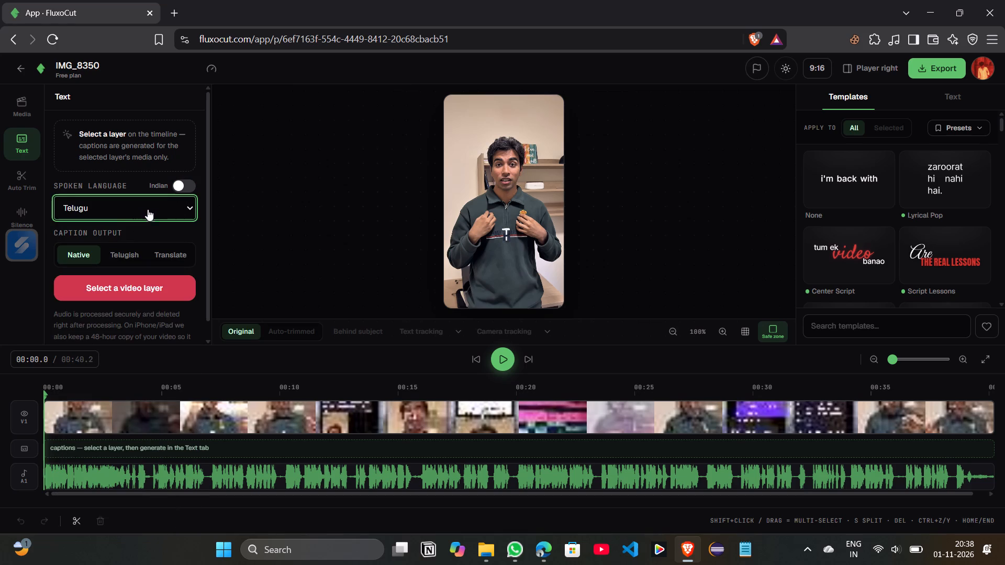
pyautogui.click(122, 255)
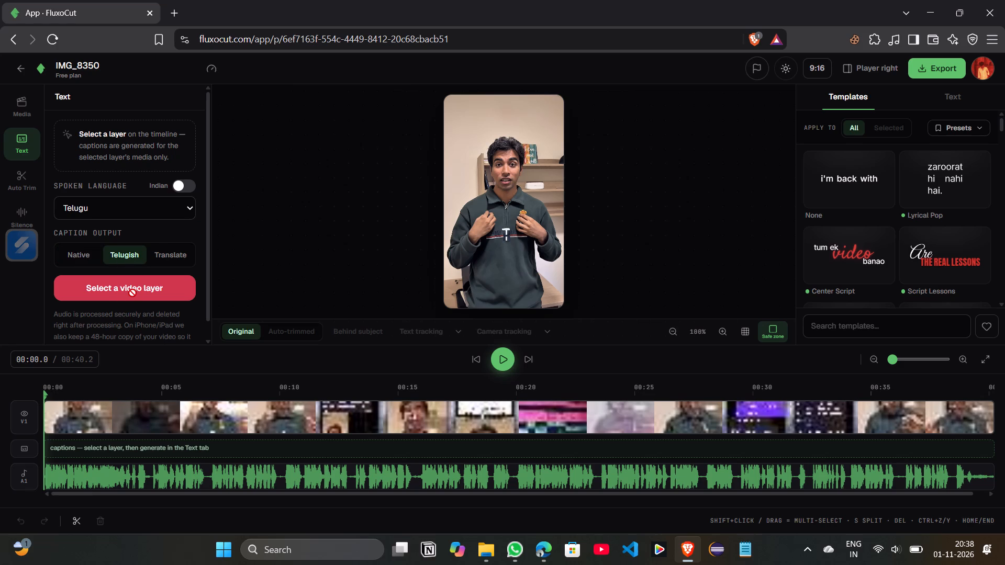
pyautogui.click(67, 410)
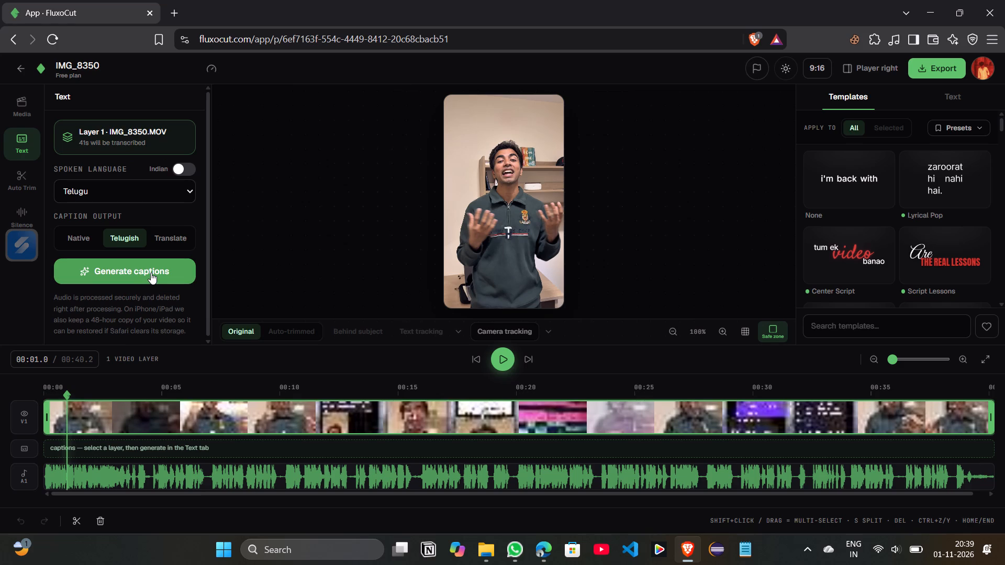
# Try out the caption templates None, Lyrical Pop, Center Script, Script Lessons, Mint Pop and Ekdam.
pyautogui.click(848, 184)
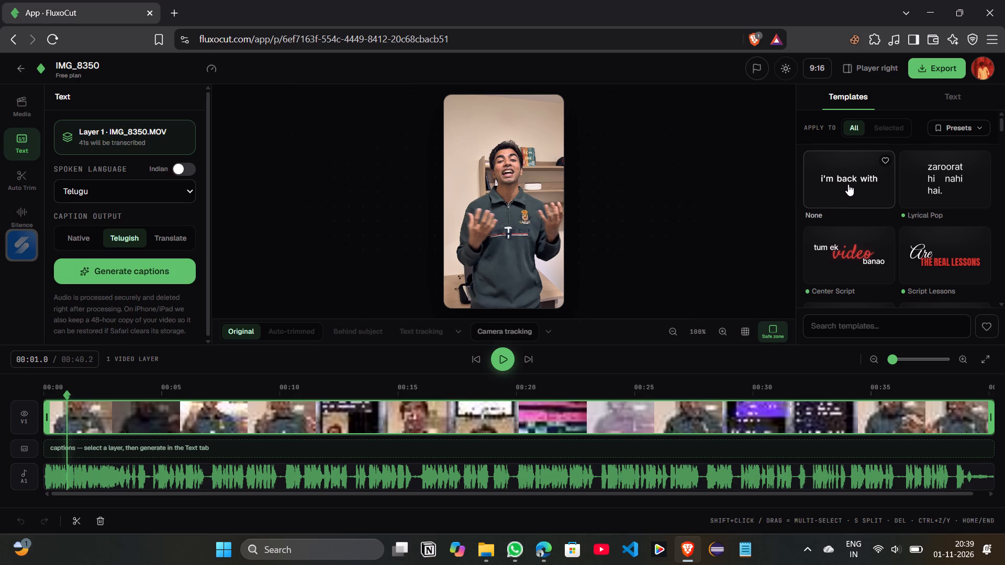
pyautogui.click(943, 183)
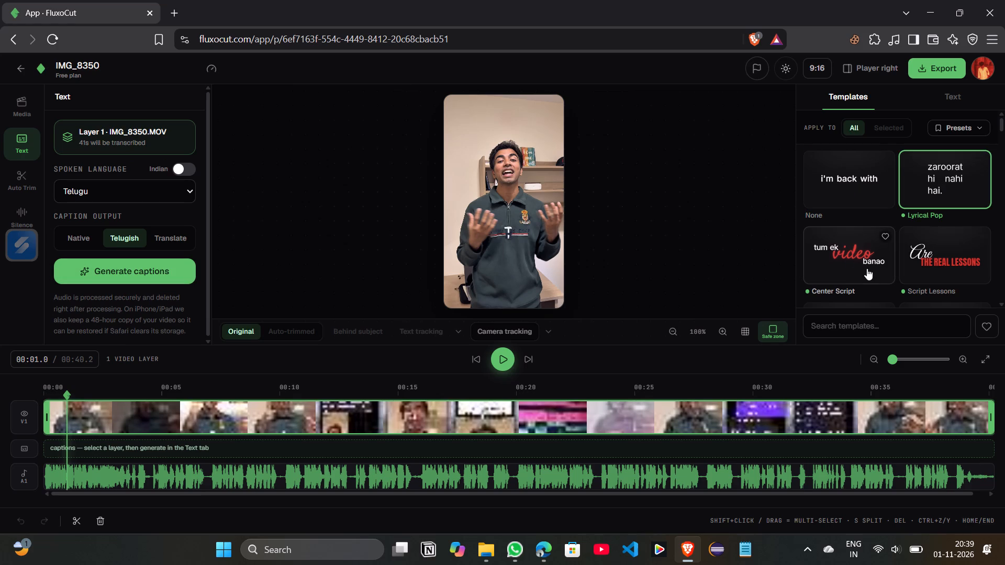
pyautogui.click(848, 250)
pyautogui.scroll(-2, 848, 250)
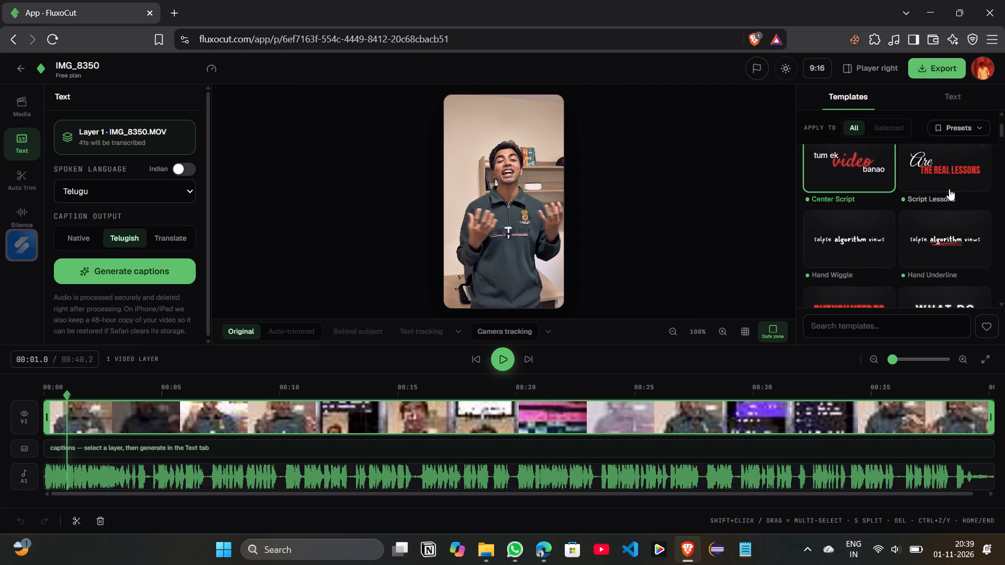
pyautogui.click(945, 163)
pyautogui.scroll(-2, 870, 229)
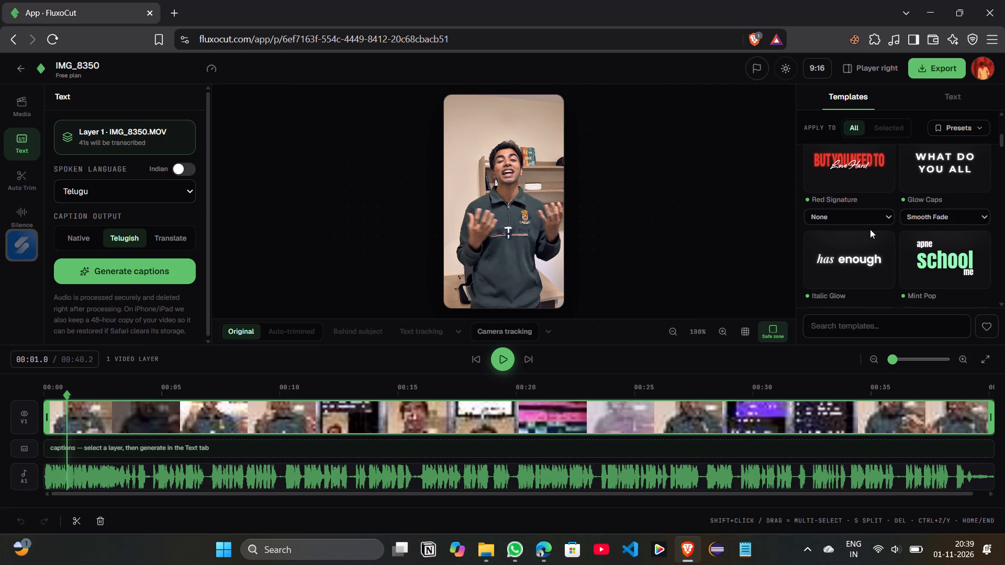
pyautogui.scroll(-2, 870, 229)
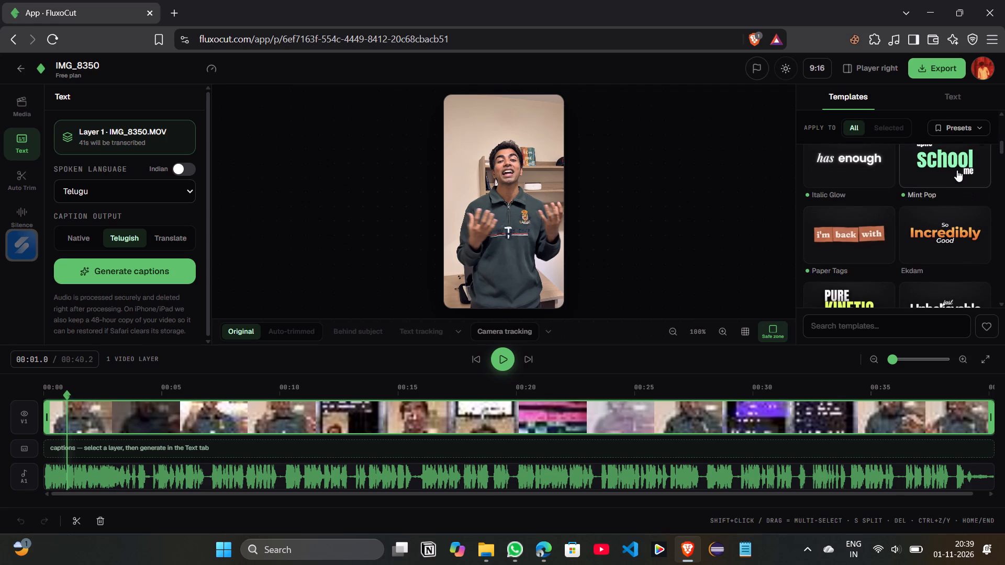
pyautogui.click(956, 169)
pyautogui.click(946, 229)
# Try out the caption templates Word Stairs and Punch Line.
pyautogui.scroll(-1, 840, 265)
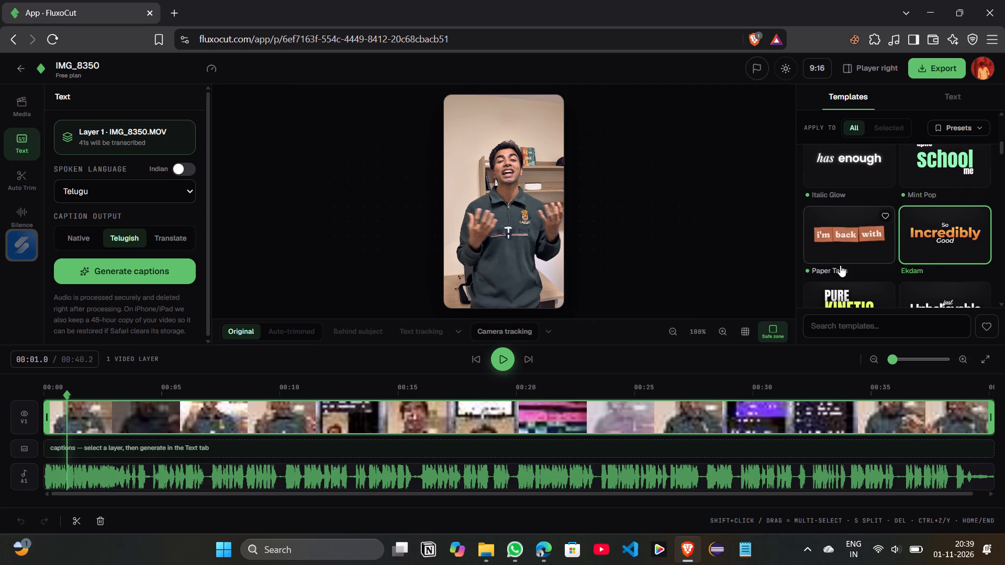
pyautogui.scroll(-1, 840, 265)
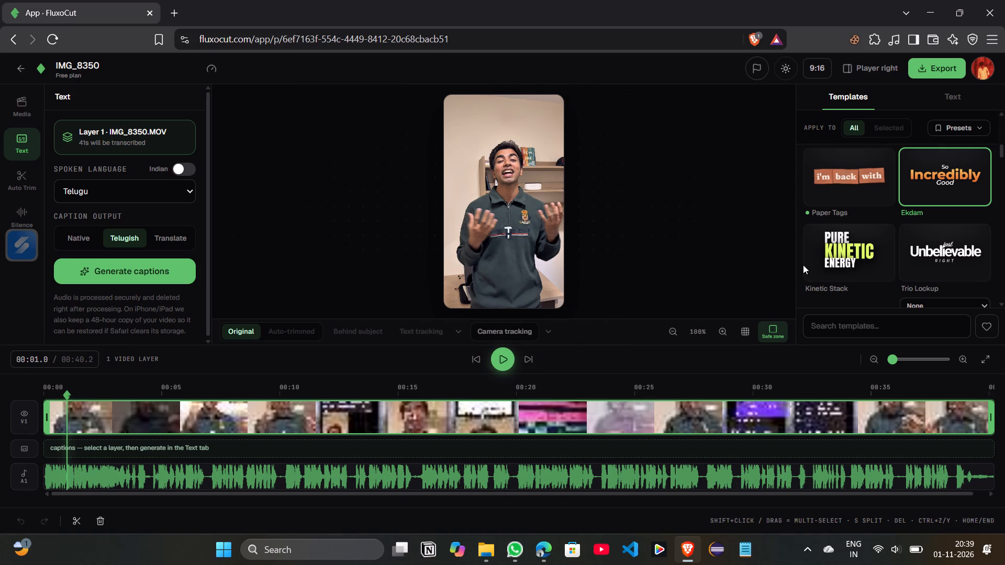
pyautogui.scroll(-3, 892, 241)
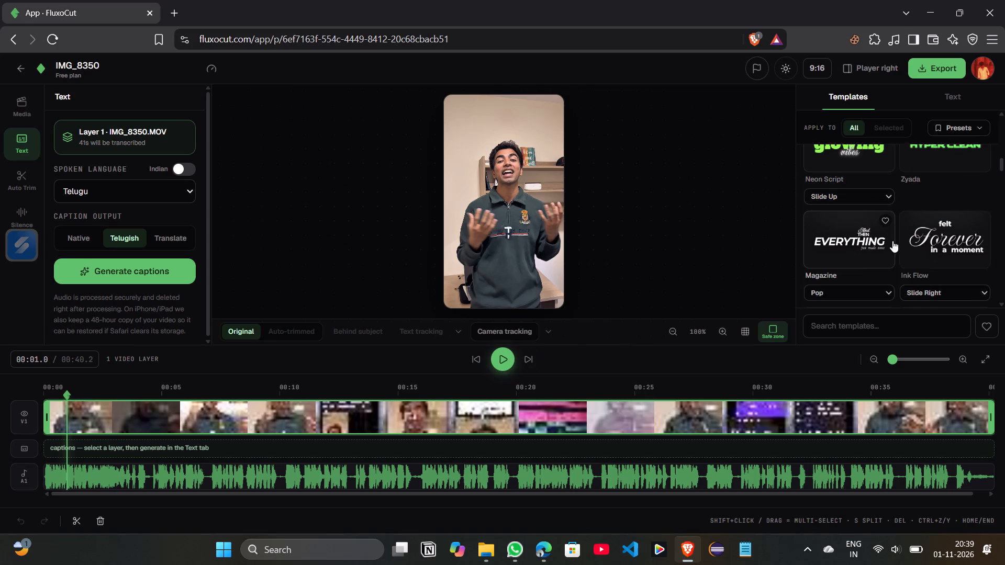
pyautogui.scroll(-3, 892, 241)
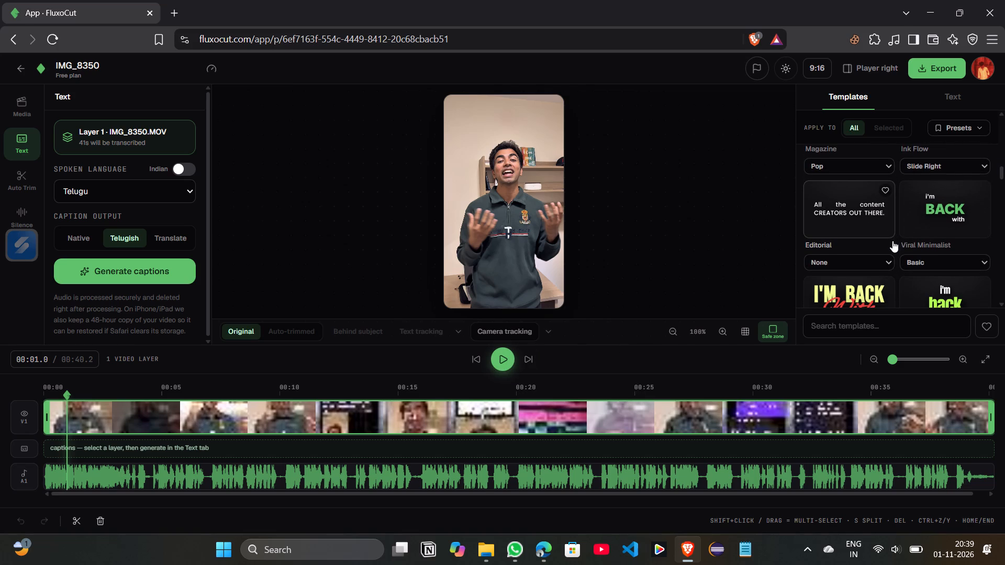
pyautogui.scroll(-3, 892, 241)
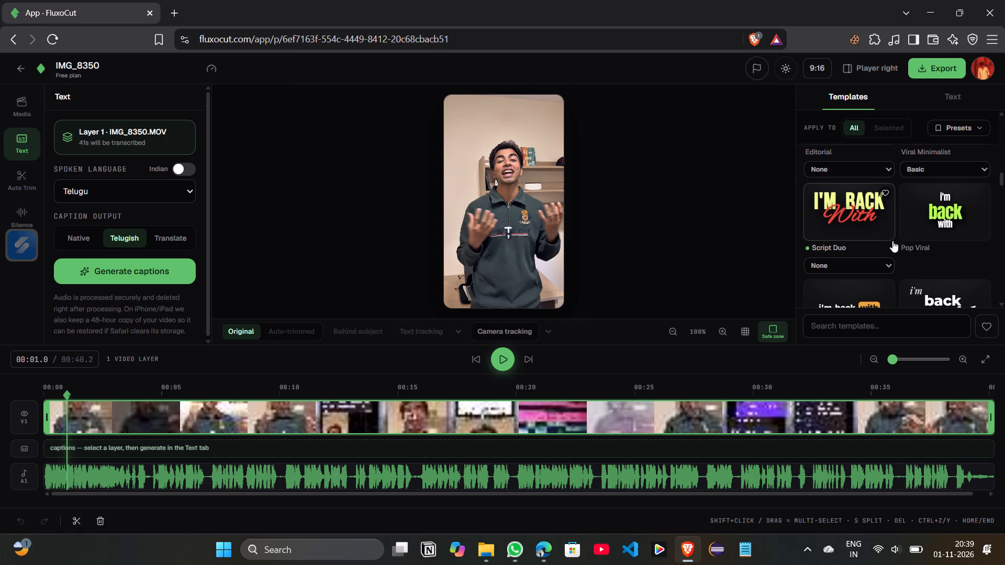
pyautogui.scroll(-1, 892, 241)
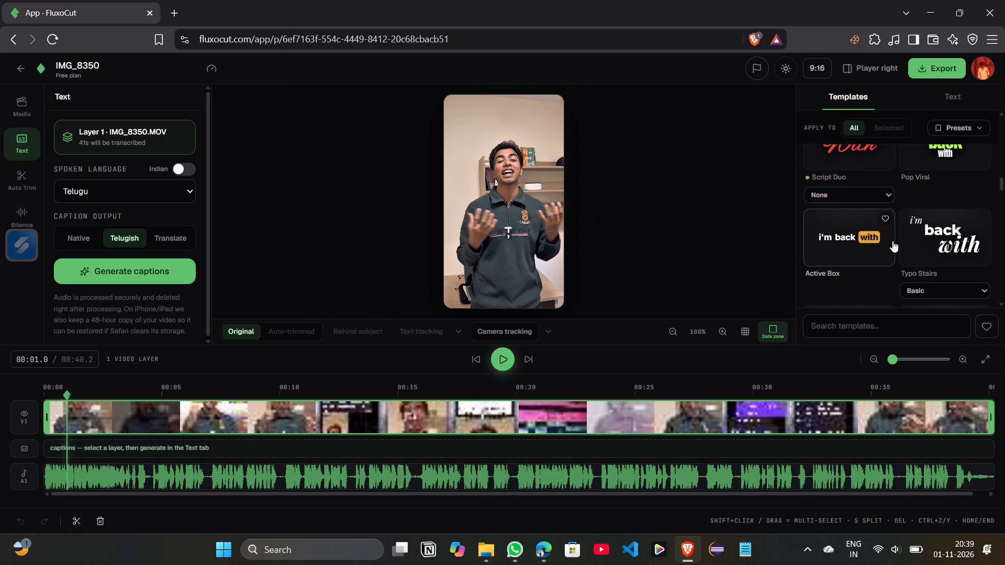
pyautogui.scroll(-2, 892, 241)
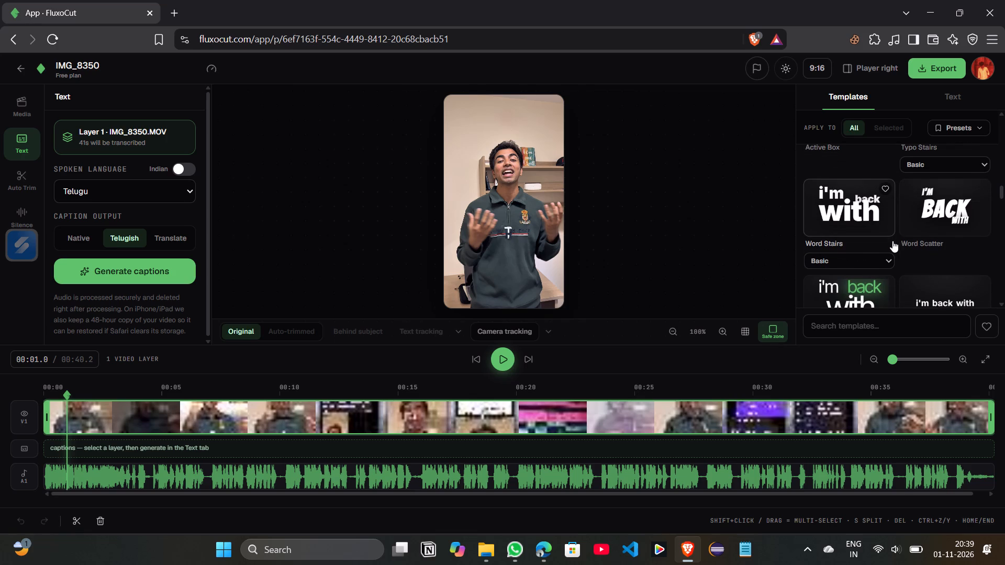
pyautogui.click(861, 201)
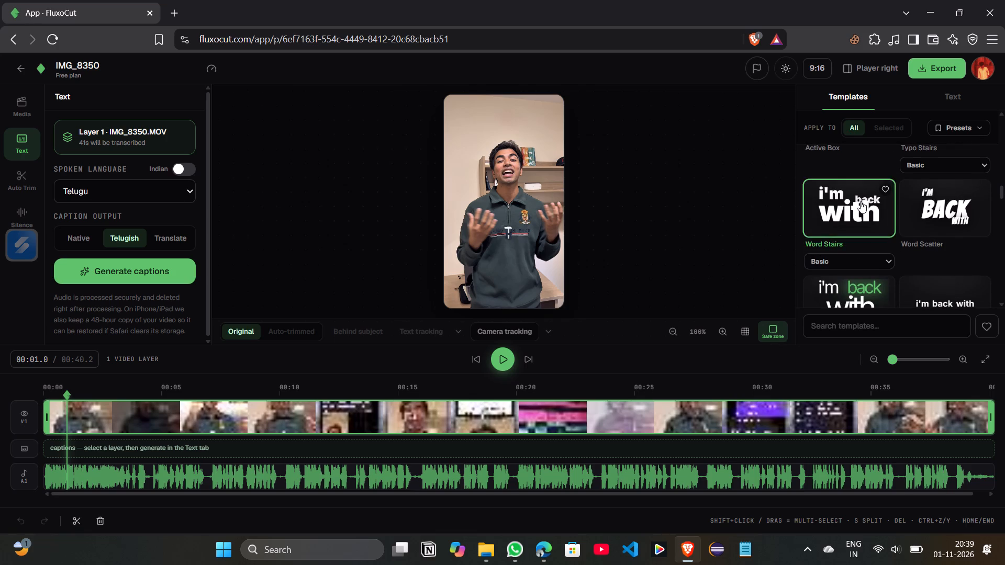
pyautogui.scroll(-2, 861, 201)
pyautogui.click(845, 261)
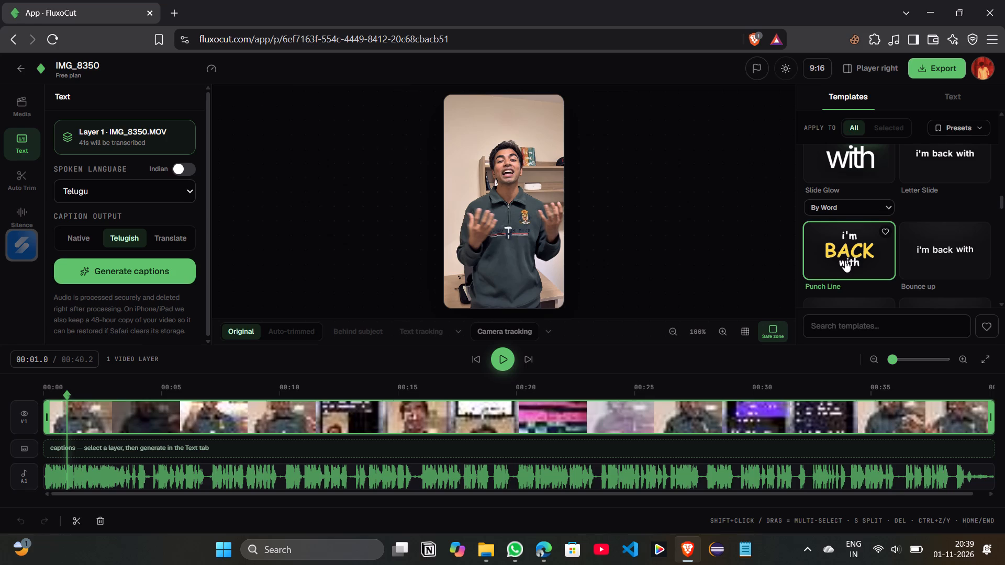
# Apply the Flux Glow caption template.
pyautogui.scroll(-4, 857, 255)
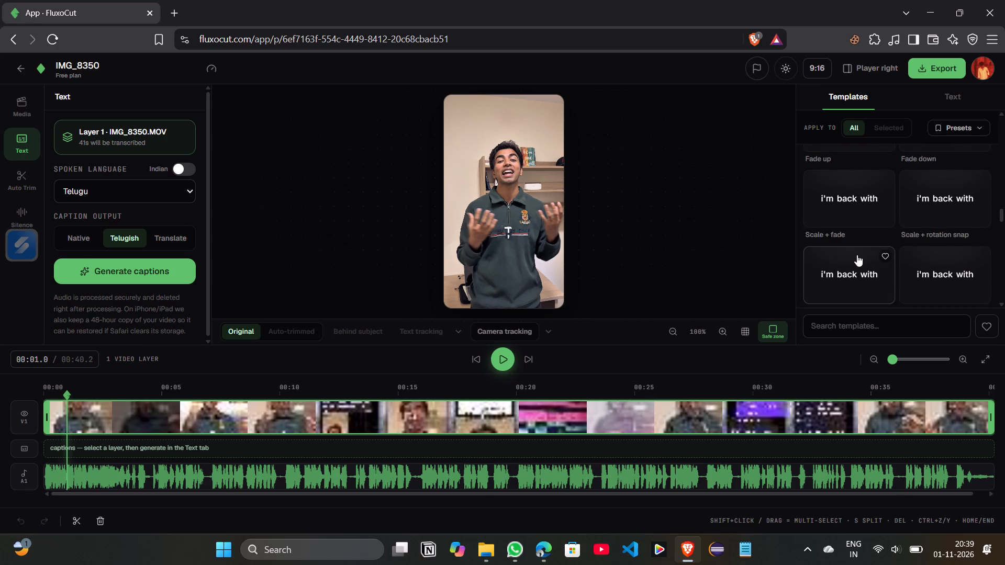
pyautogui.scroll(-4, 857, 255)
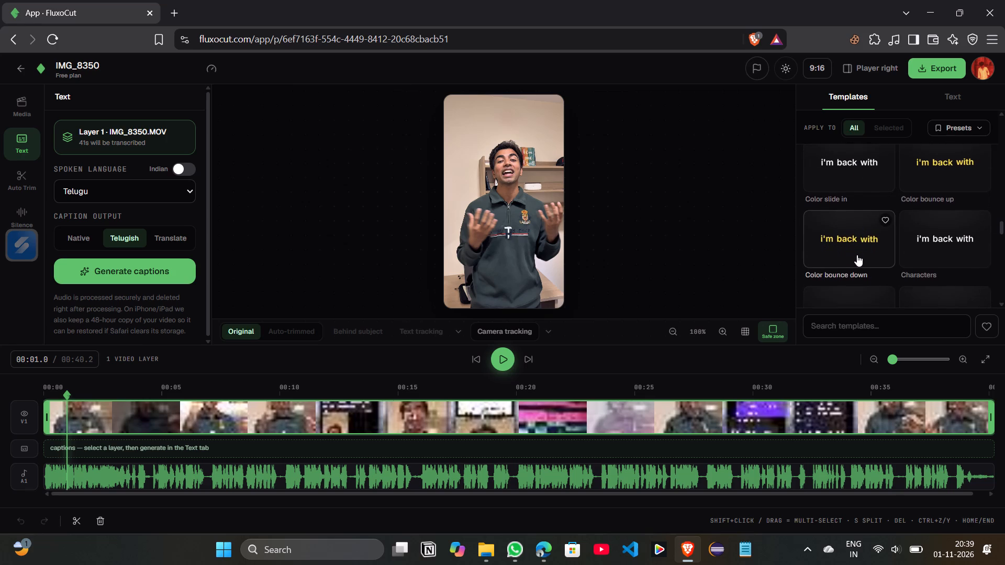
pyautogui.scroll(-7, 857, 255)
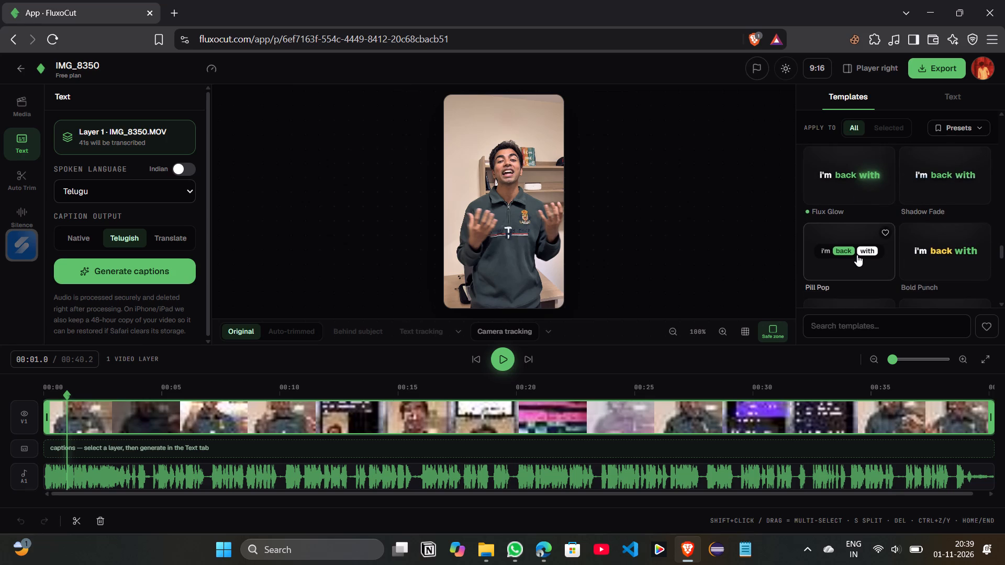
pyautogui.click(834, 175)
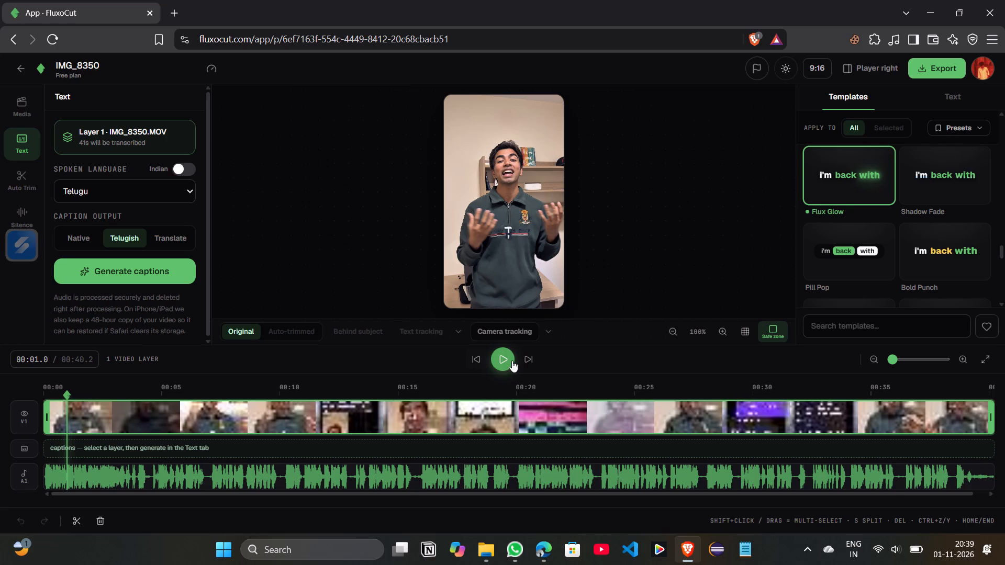
# Generate the Telugish captions for the IMG_8350.MOV layer.
pyautogui.click(136, 273)
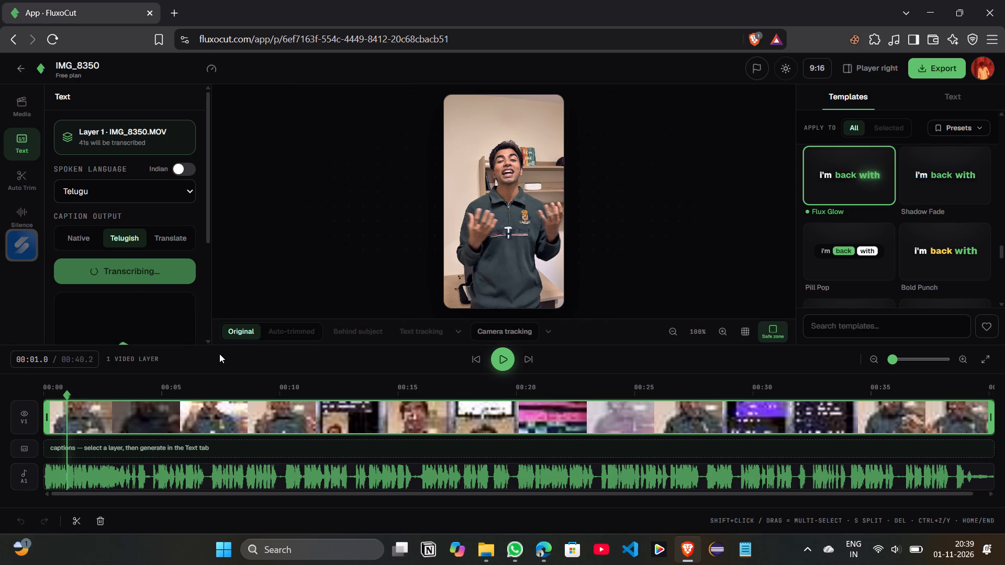
# Read the language mismatch notice and proceed with its fix, transcribing the video again with a different engine.
pyautogui.scroll(-2, 139, 336)
pyautogui.scroll(1, 139, 336)
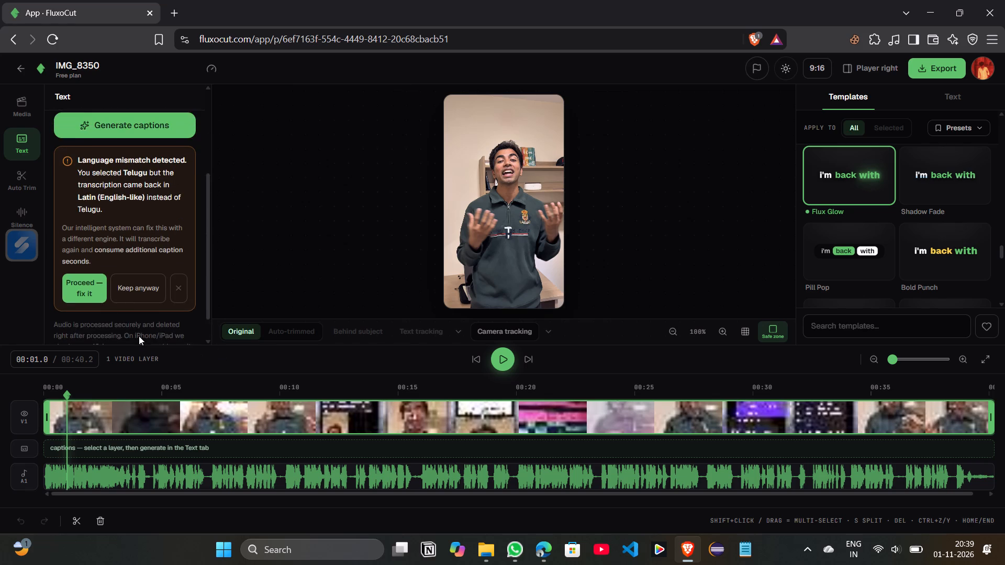
pyautogui.scroll(4, 139, 336)
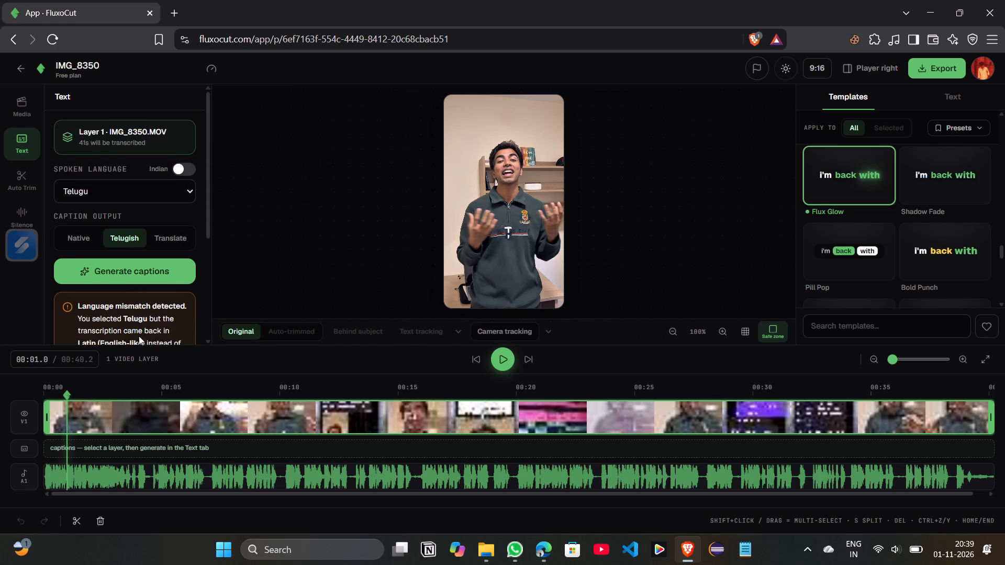
pyautogui.scroll(-2, 139, 336)
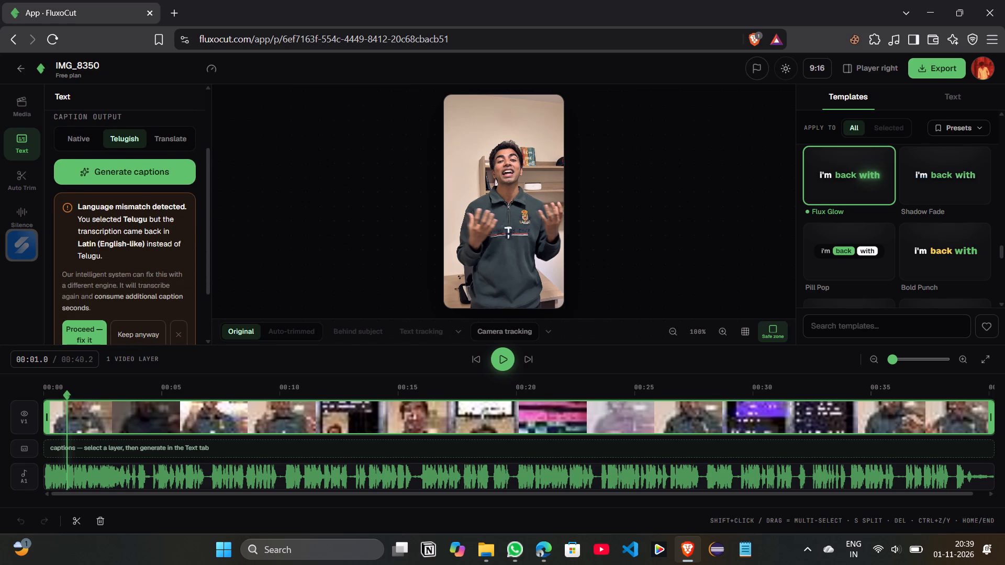
pyautogui.scroll(-2, 151, 234)
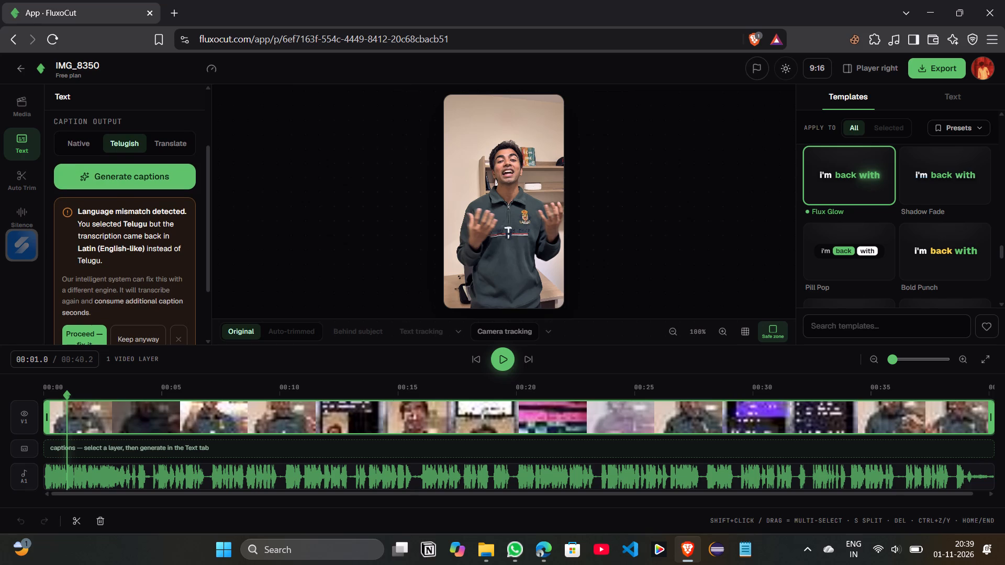
pyautogui.scroll(-1, 151, 234)
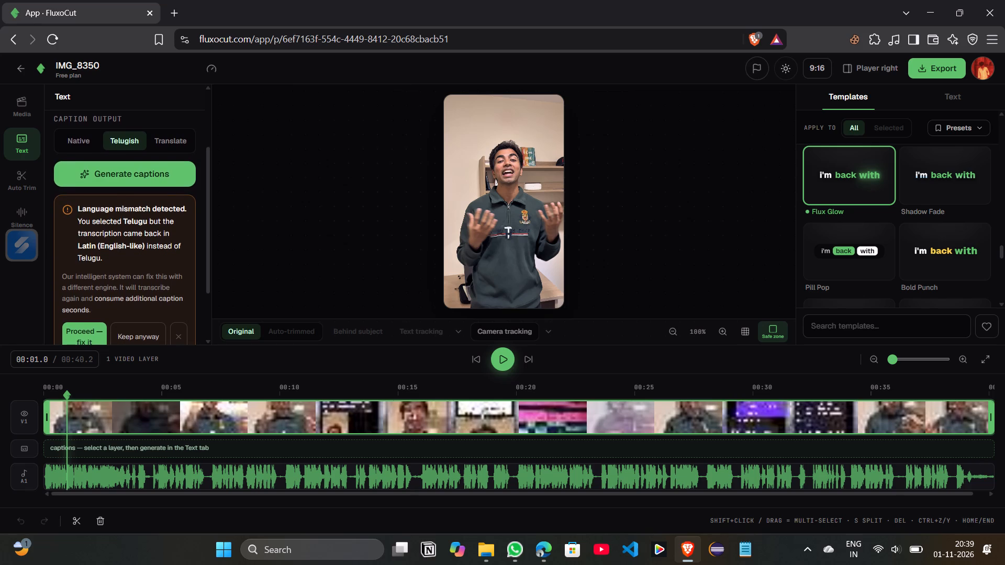
pyautogui.scroll(-1, 151, 234)
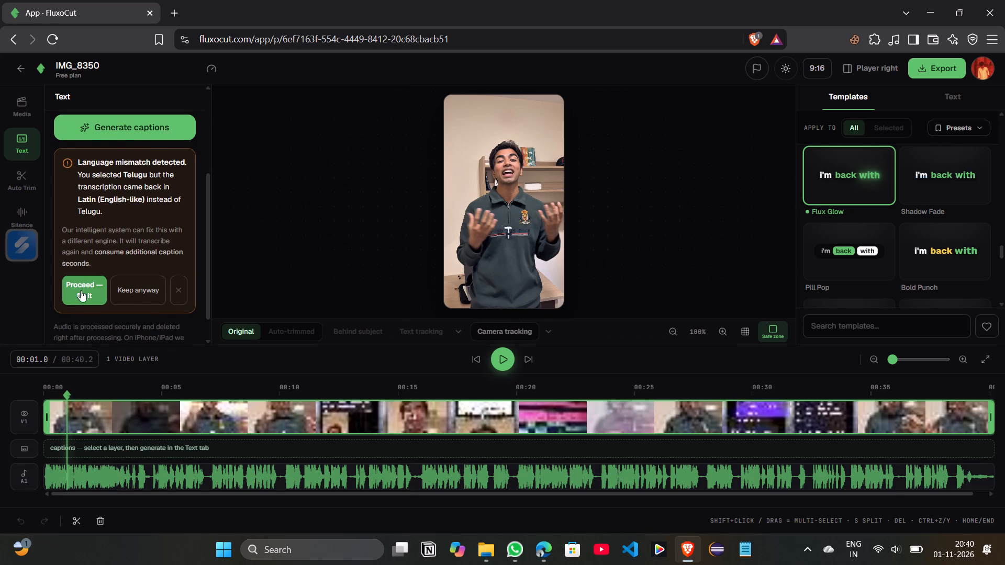
pyautogui.doubleClick(84, 292)
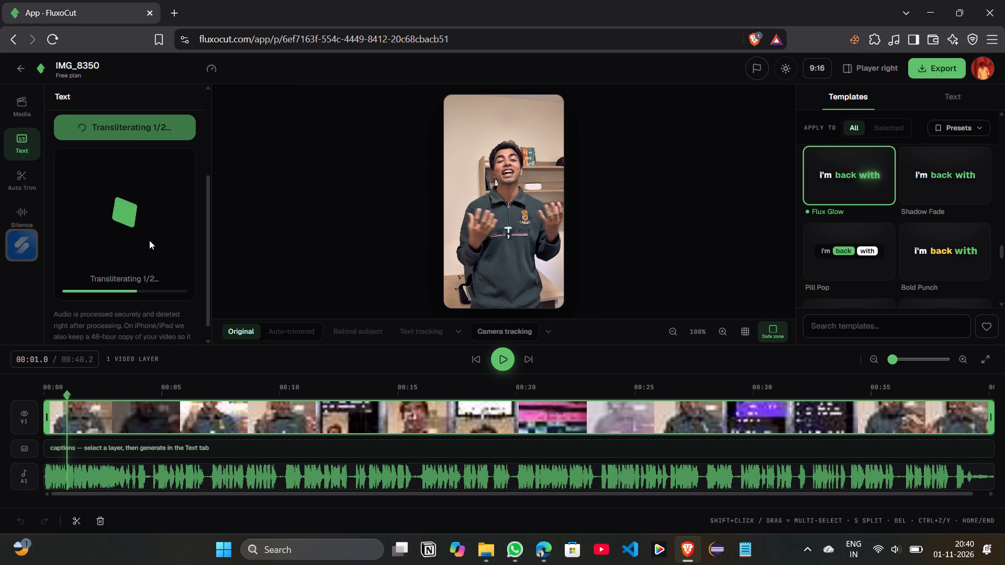
# Review the generated Telugish caption lines from the first to the last.
pyautogui.scroll(4, 149, 240)
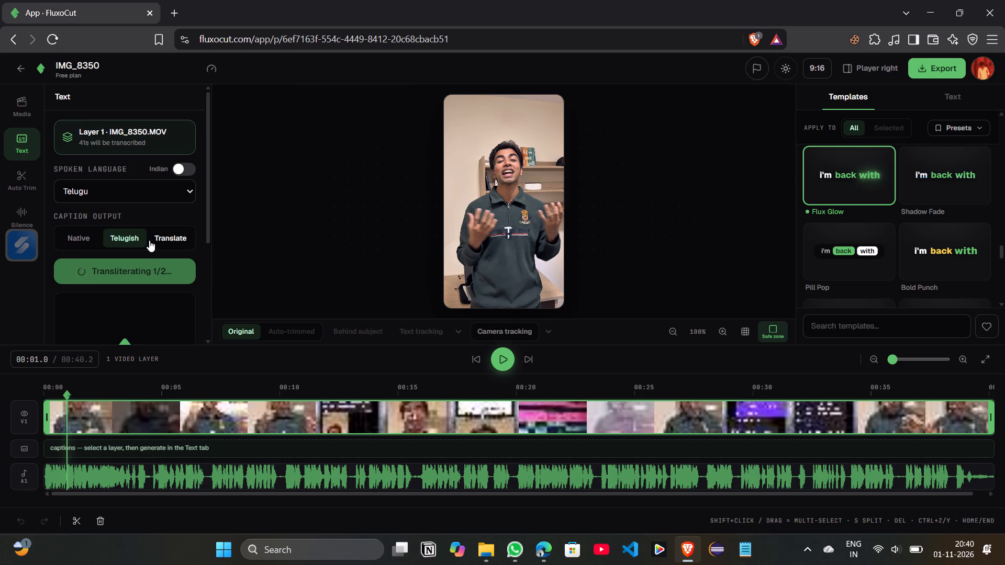
pyautogui.scroll(1, 149, 240)
pyautogui.scroll(-4, 149, 240)
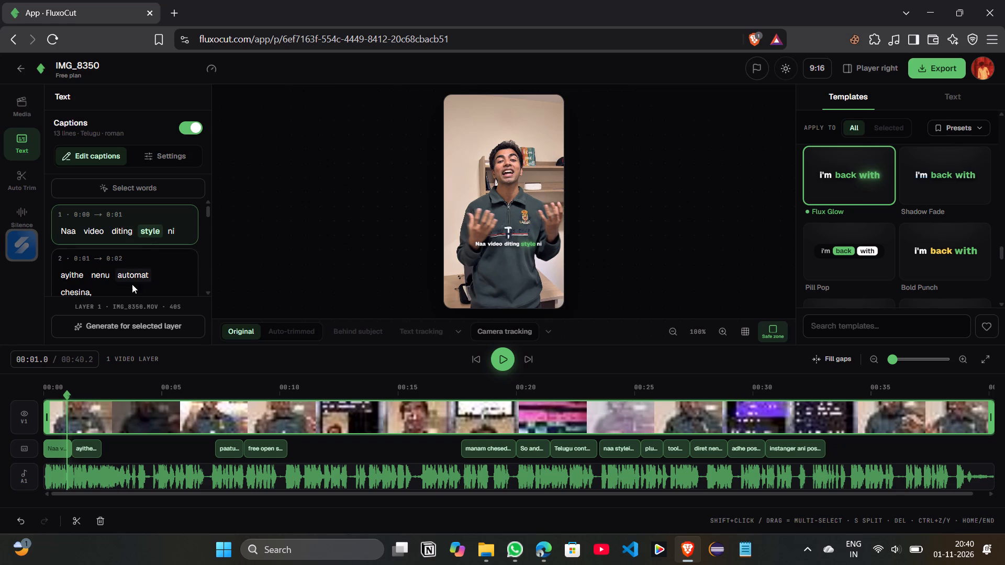
pyautogui.scroll(-2, 159, 279)
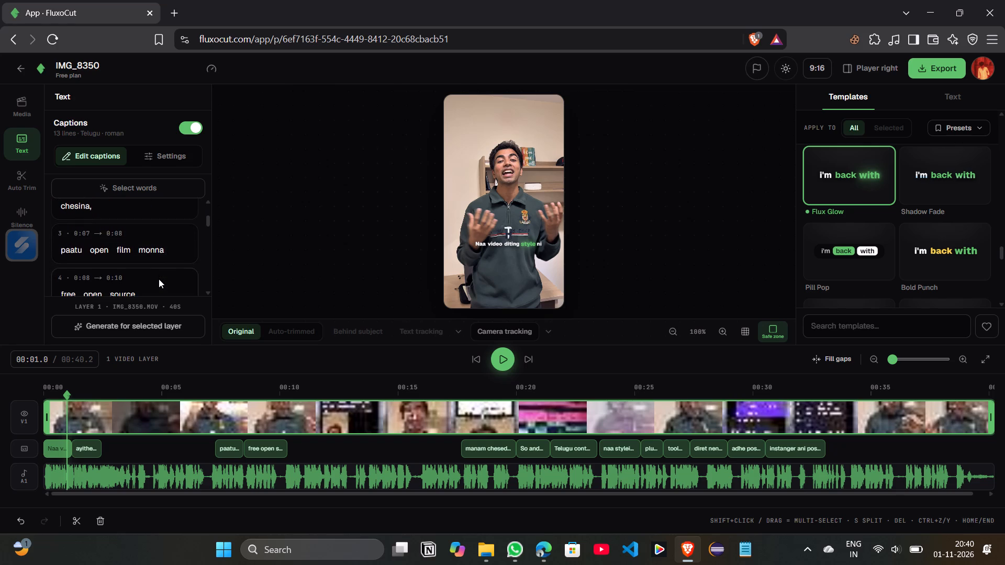
pyautogui.scroll(-5, 159, 279)
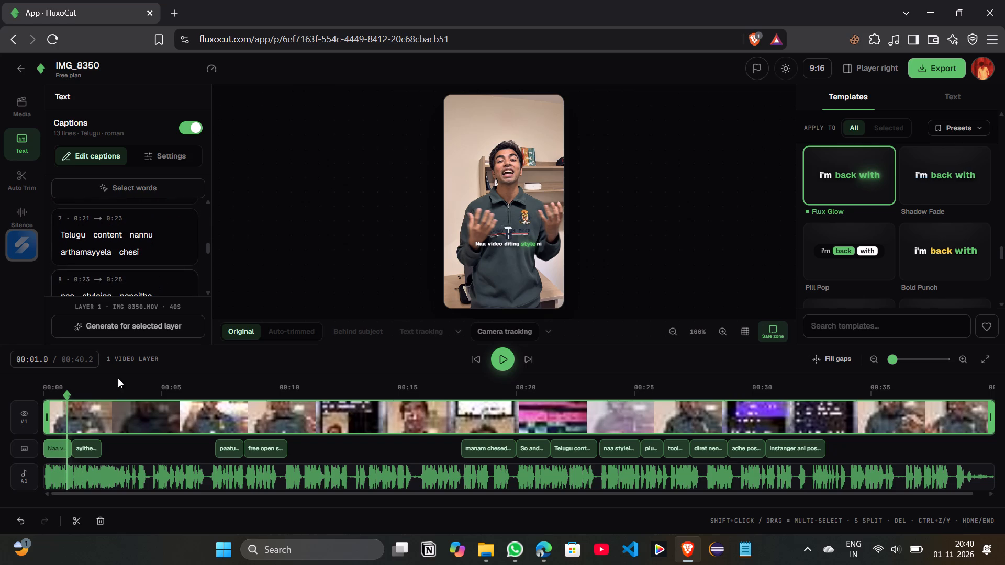
pyautogui.scroll(-7, 149, 258)
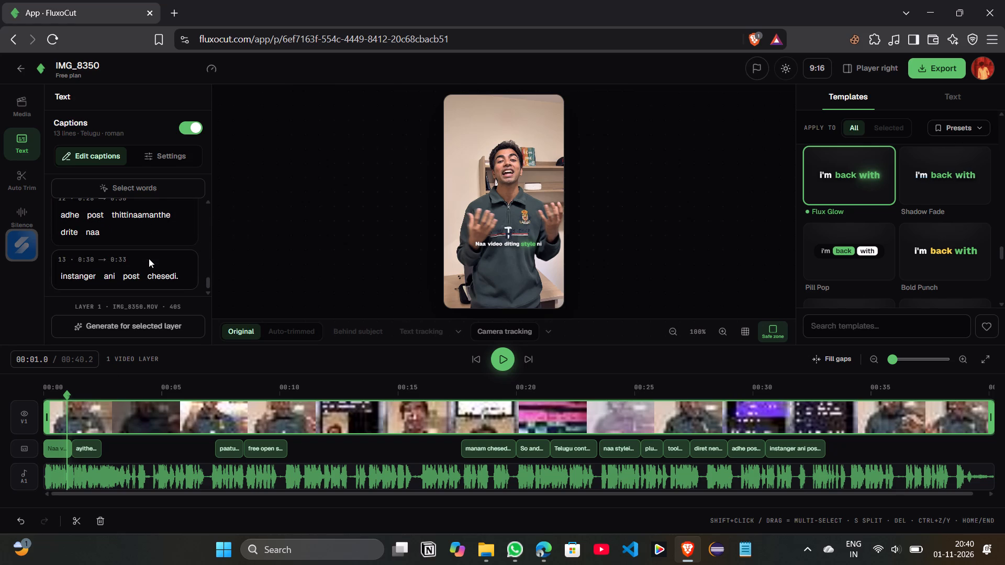
pyautogui.scroll(-1, 149, 258)
pyautogui.scroll(9, 148, 255)
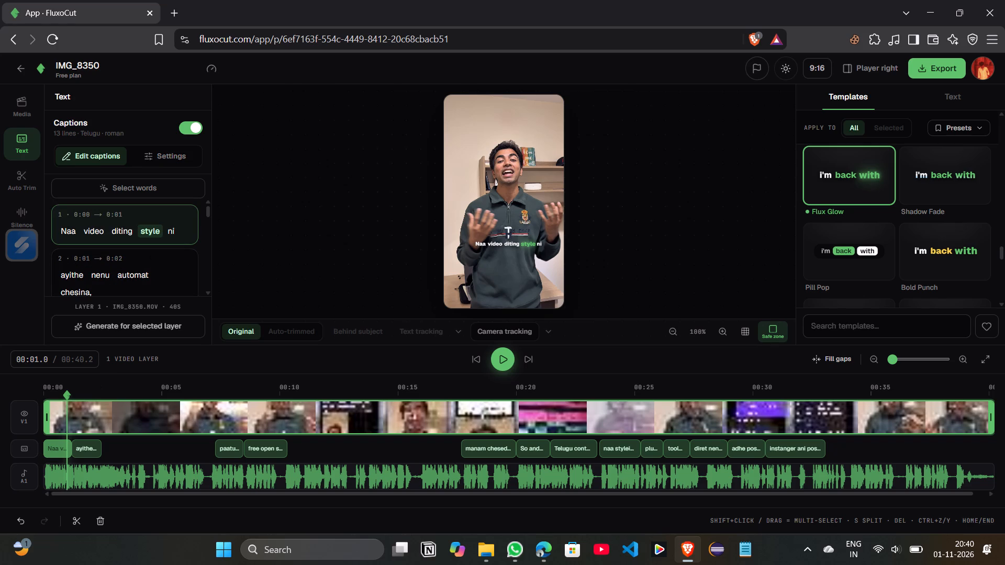
# Play the captioned video from the start for about four seconds, pause, and return the playhead to 00:00.0.
pyautogui.moveTo(68, 397); pyautogui.dragTo(19, 390)
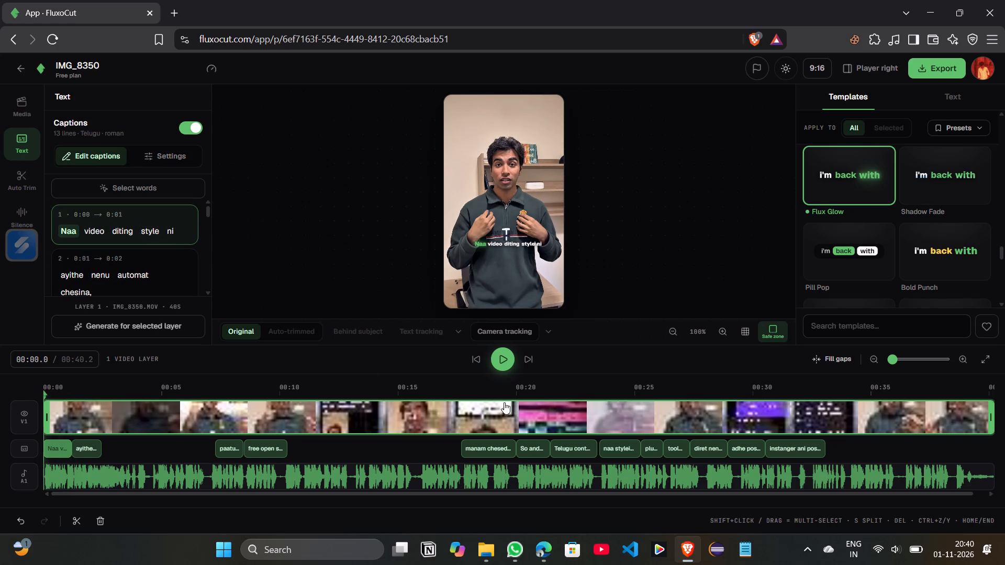
pyautogui.click(505, 366)
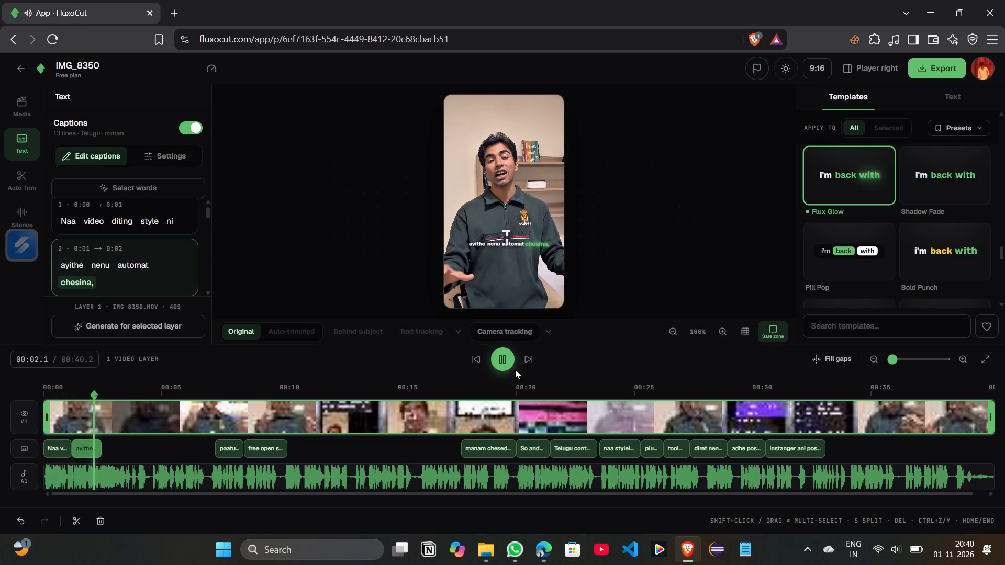
pyautogui.click(515, 369)
pyautogui.click(505, 355)
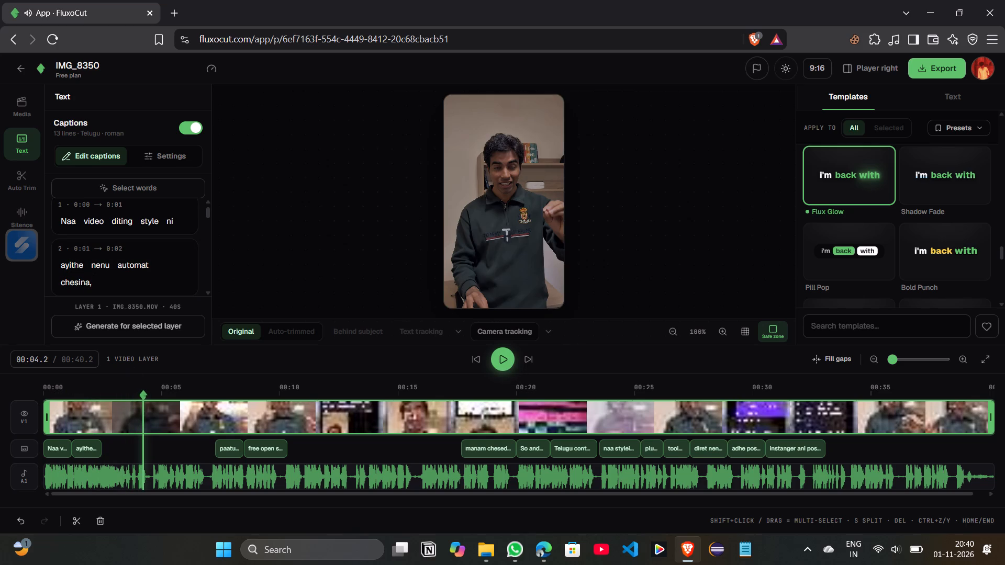
pyautogui.moveTo(143, 395); pyautogui.dragTo(84, 397)
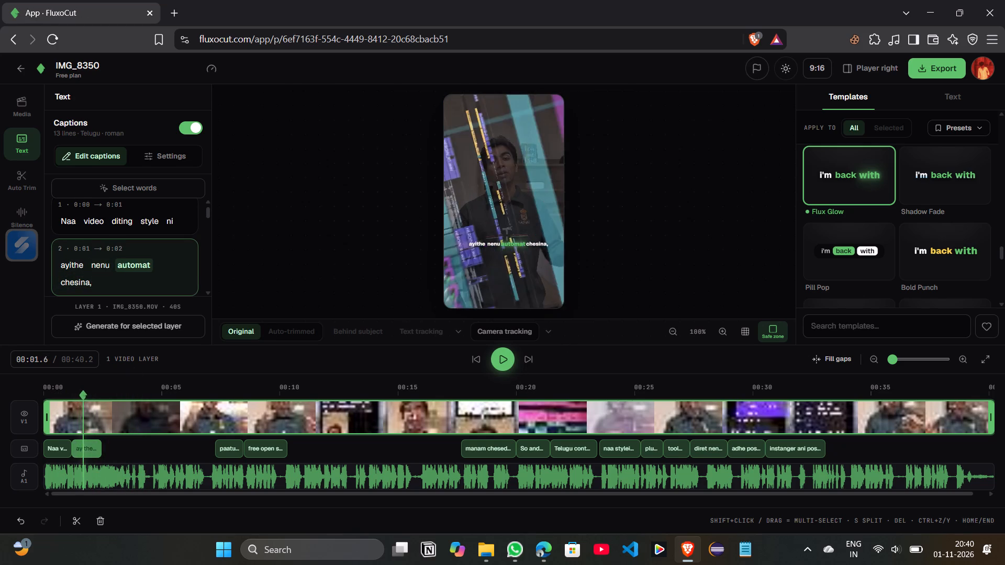
pyautogui.moveTo(84, 397); pyautogui.dragTo(14, 395)
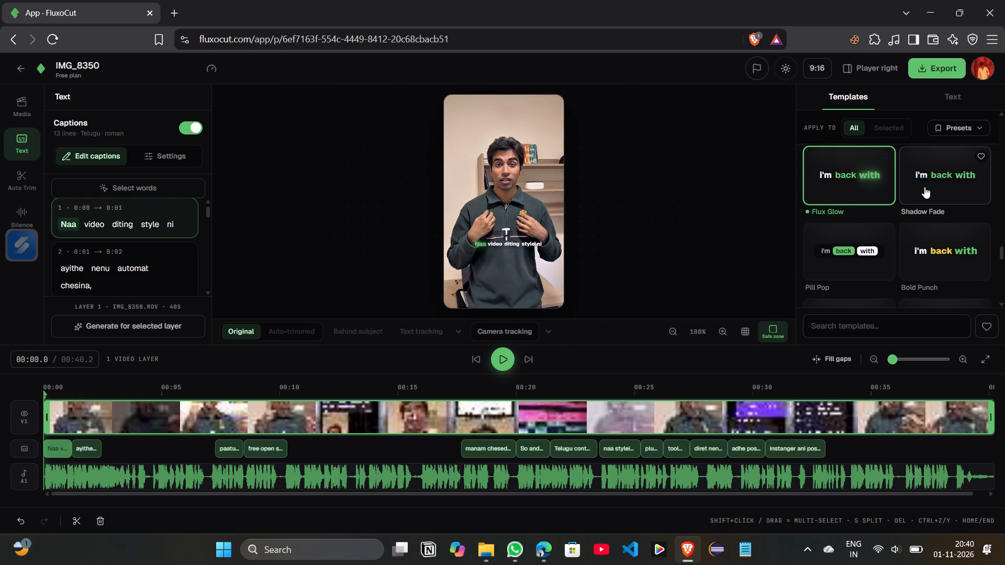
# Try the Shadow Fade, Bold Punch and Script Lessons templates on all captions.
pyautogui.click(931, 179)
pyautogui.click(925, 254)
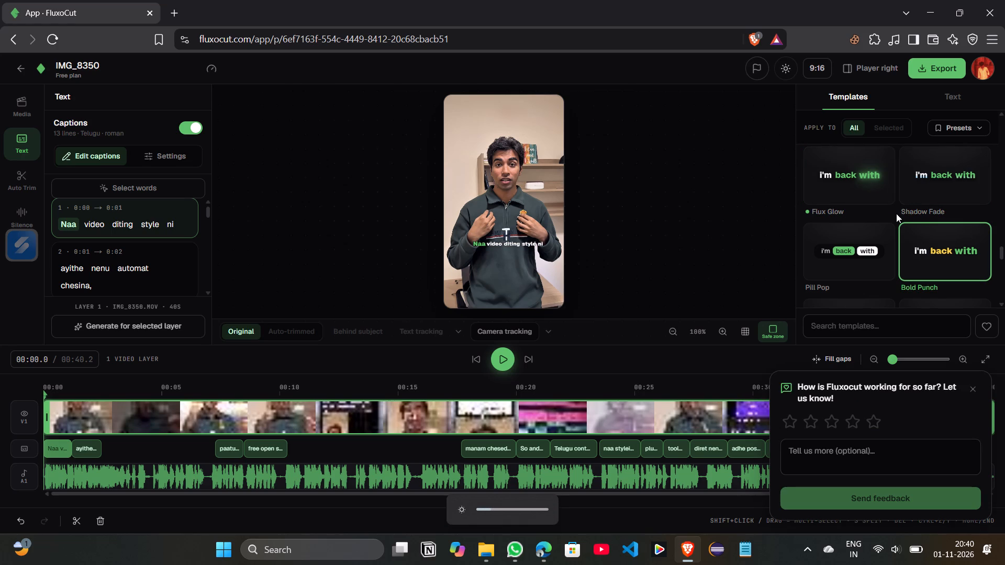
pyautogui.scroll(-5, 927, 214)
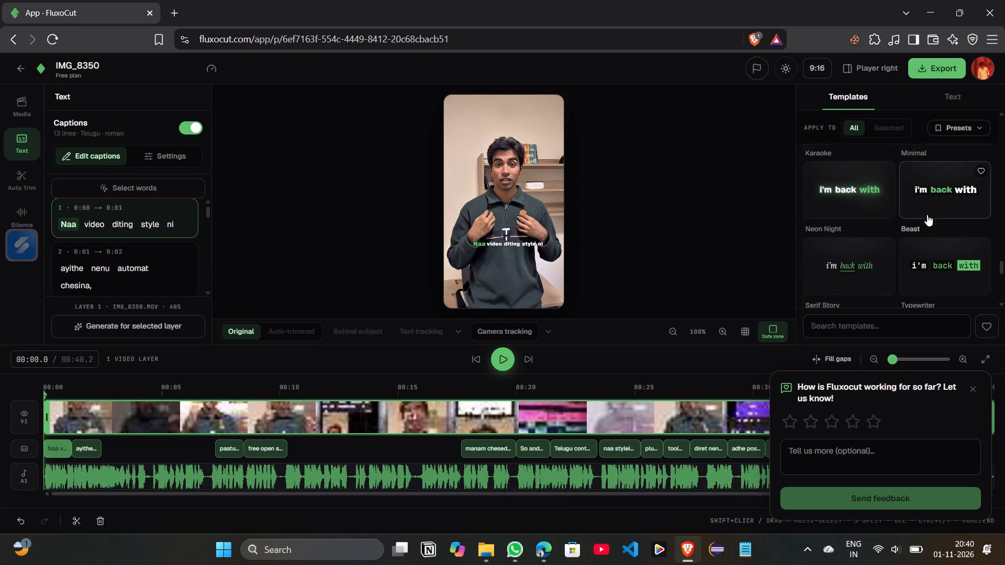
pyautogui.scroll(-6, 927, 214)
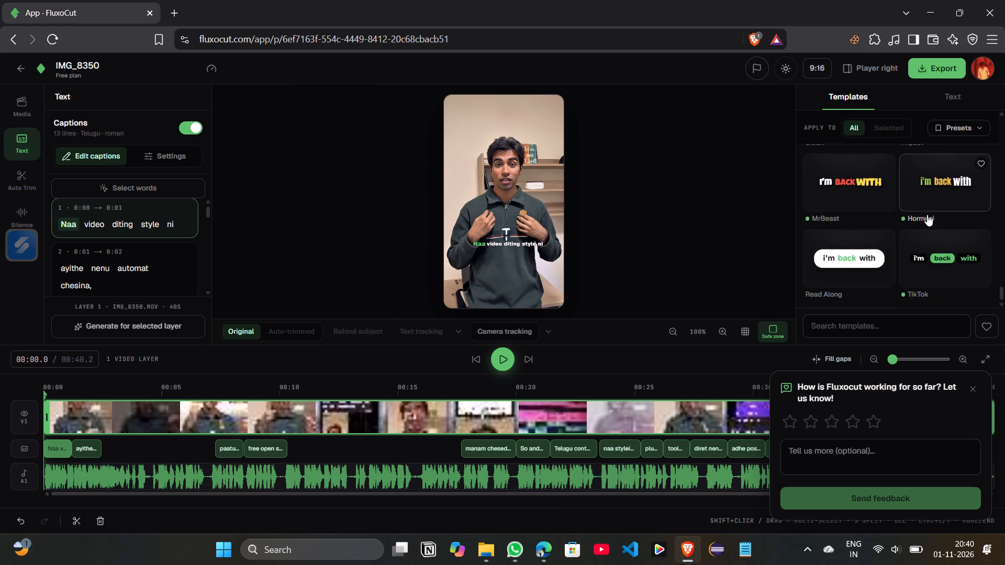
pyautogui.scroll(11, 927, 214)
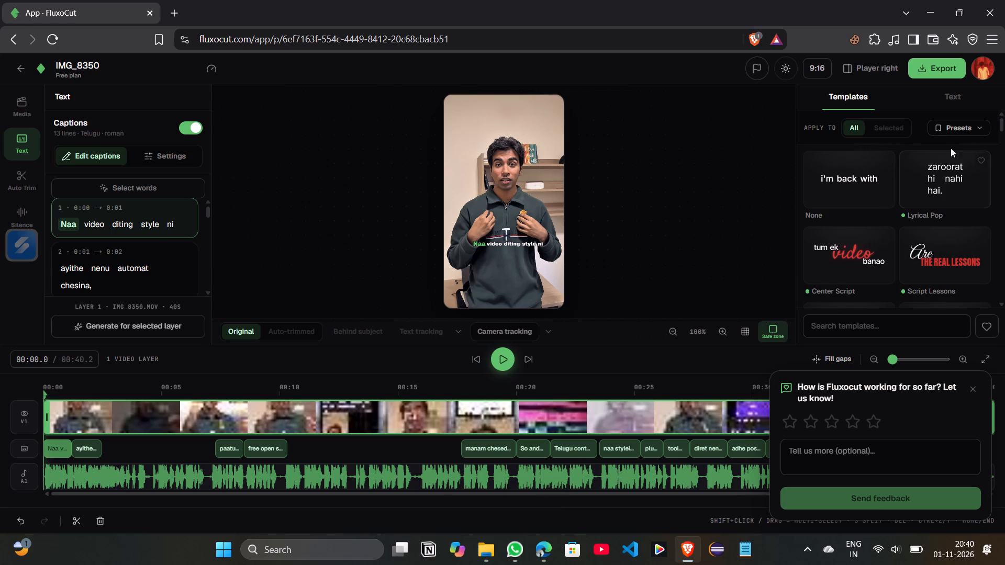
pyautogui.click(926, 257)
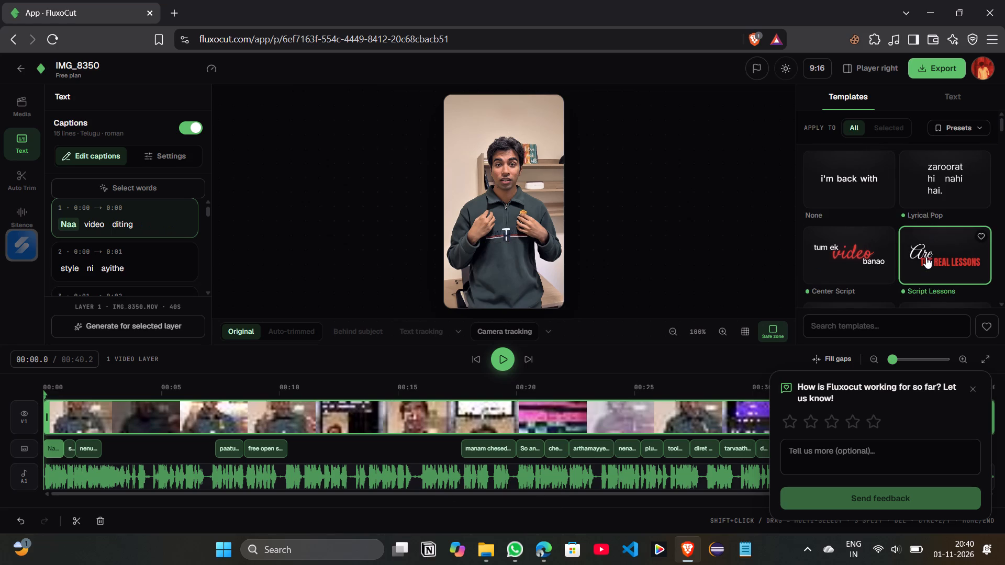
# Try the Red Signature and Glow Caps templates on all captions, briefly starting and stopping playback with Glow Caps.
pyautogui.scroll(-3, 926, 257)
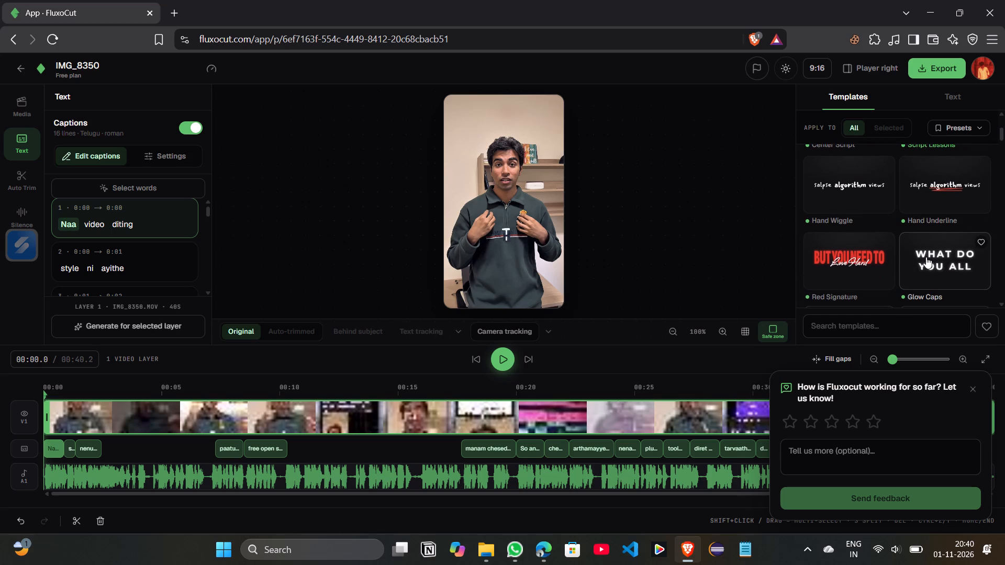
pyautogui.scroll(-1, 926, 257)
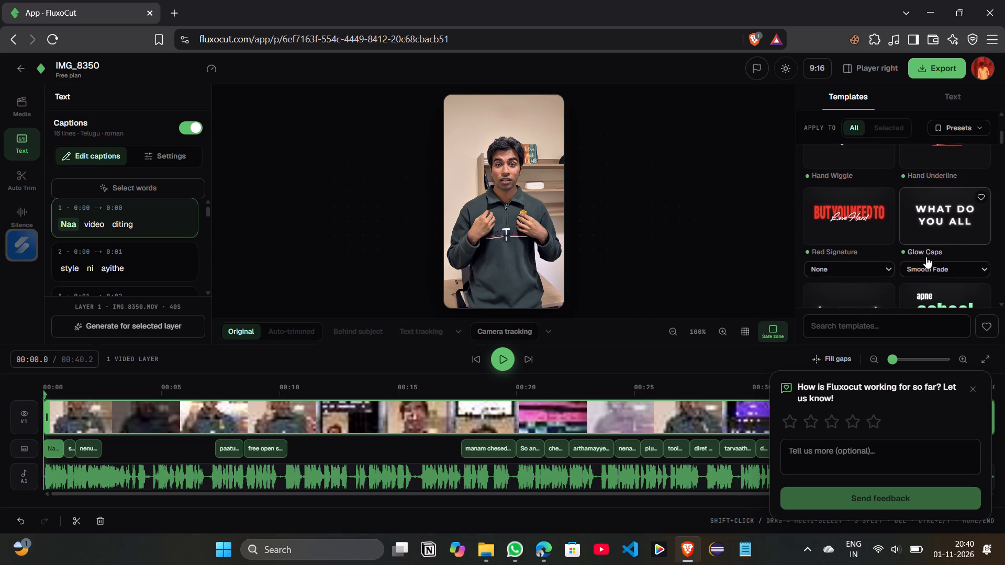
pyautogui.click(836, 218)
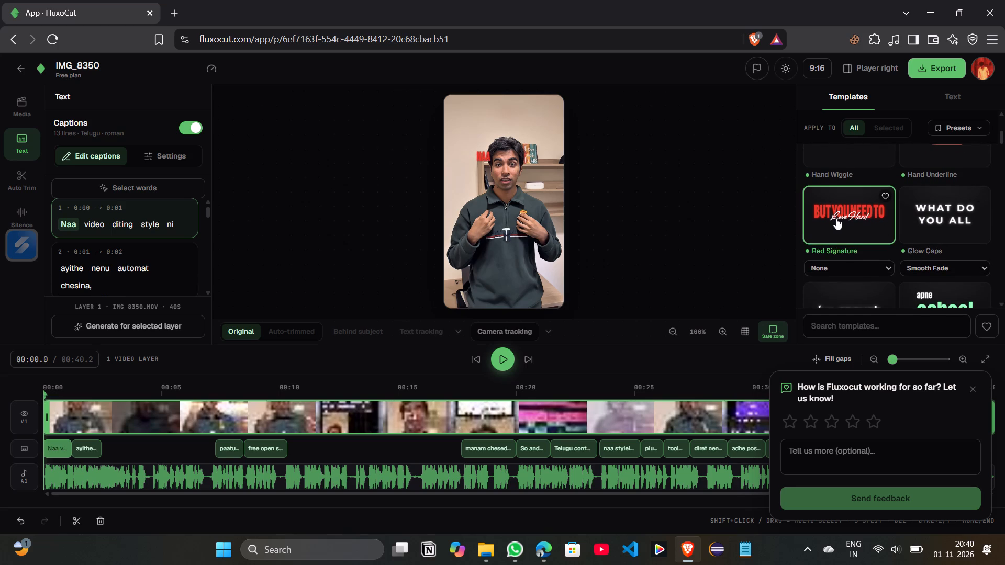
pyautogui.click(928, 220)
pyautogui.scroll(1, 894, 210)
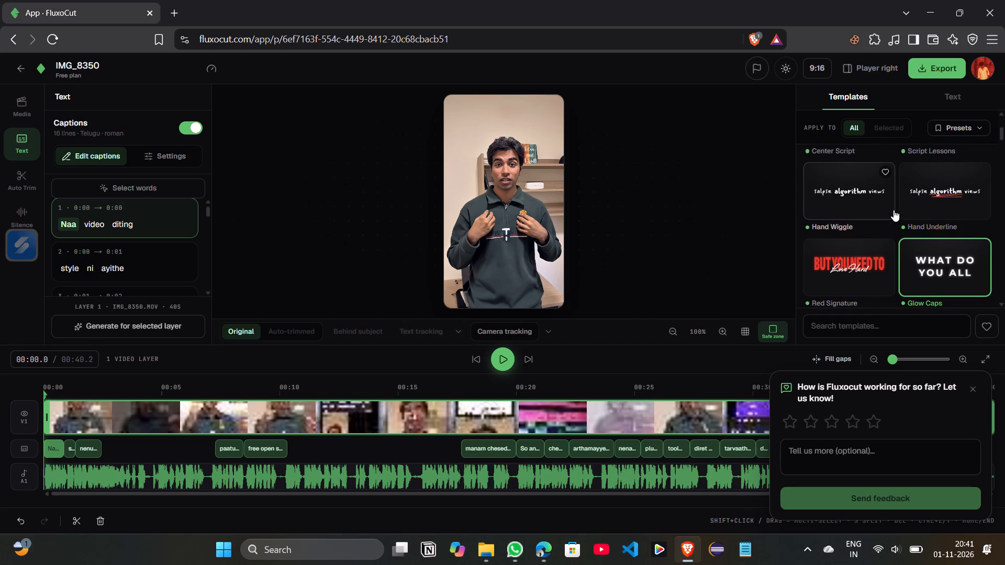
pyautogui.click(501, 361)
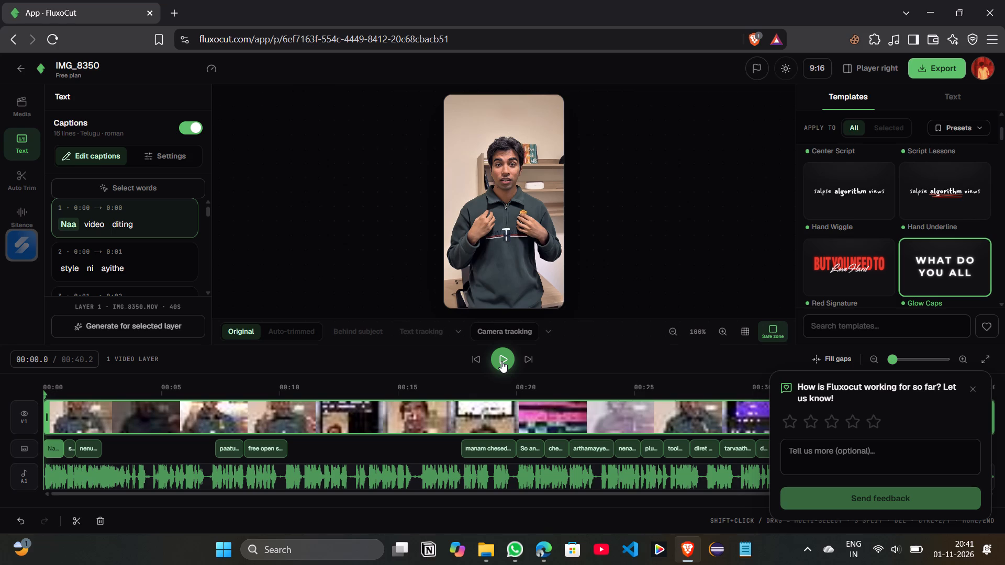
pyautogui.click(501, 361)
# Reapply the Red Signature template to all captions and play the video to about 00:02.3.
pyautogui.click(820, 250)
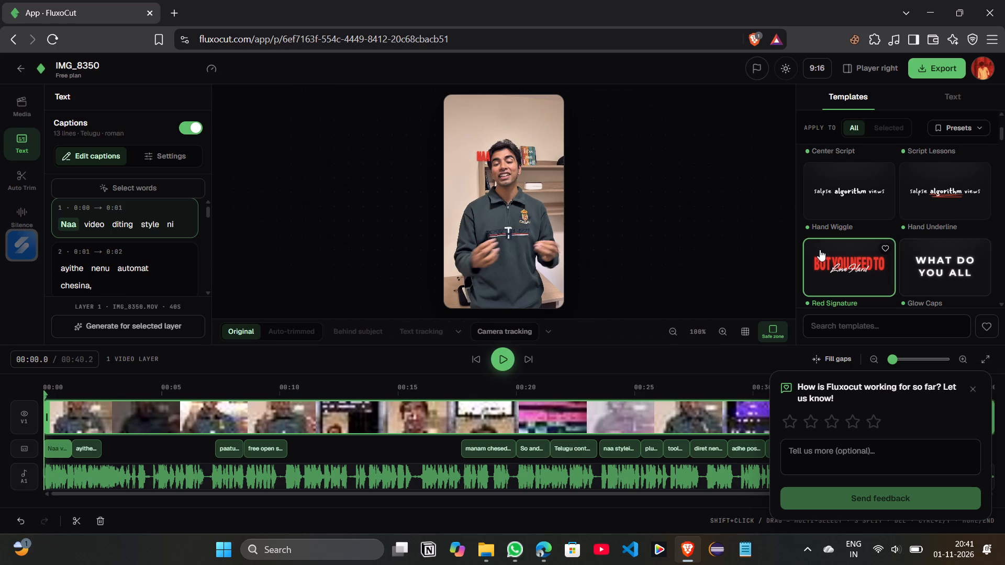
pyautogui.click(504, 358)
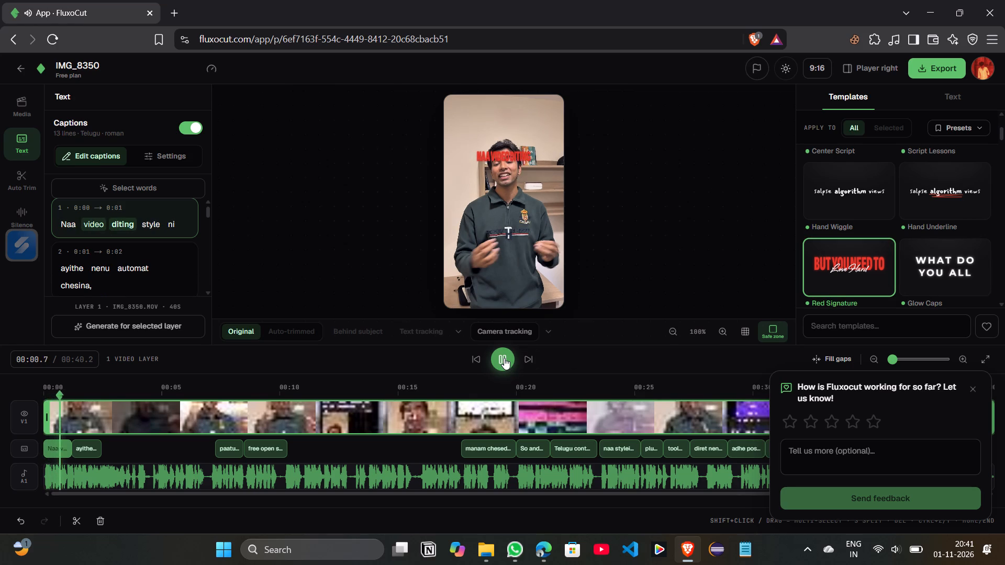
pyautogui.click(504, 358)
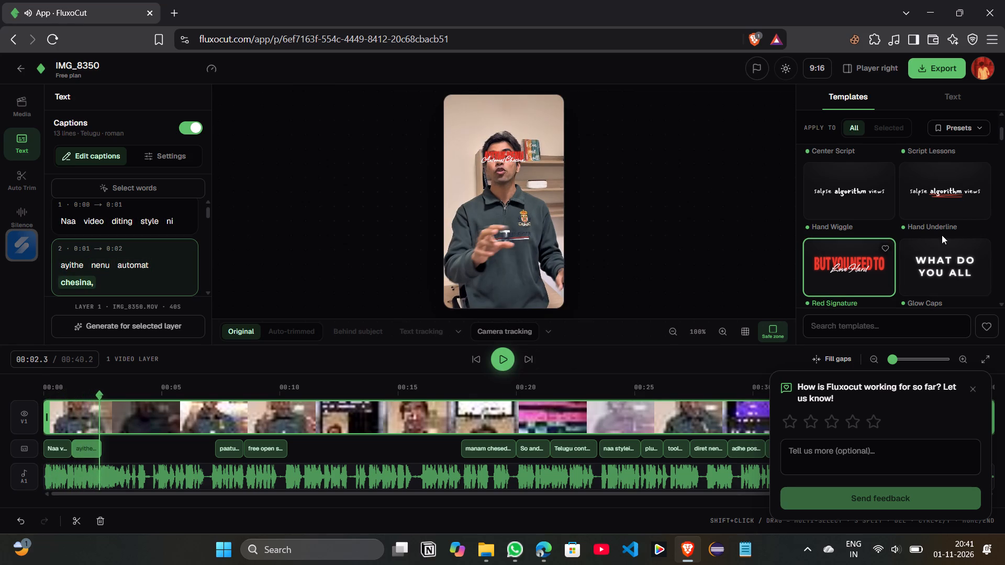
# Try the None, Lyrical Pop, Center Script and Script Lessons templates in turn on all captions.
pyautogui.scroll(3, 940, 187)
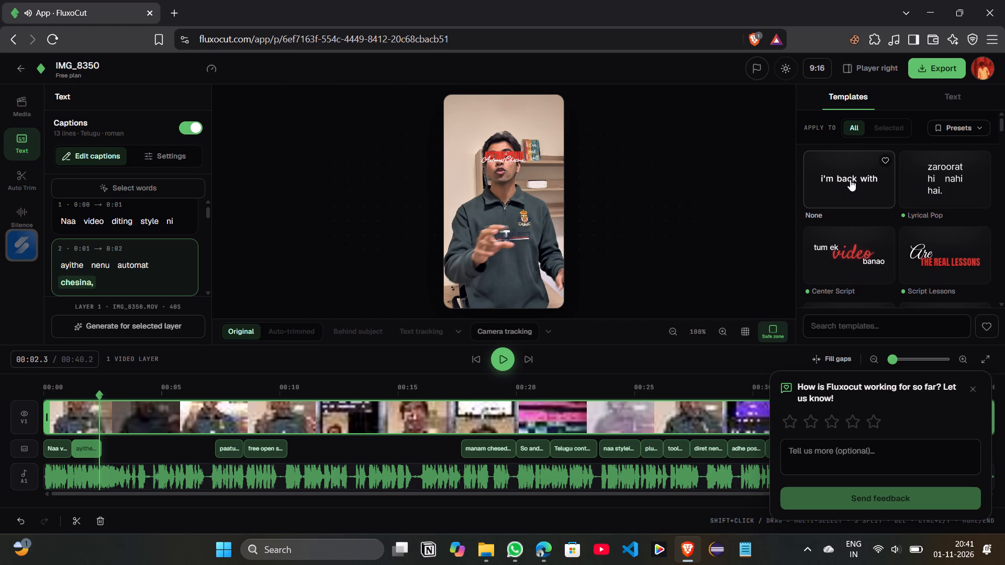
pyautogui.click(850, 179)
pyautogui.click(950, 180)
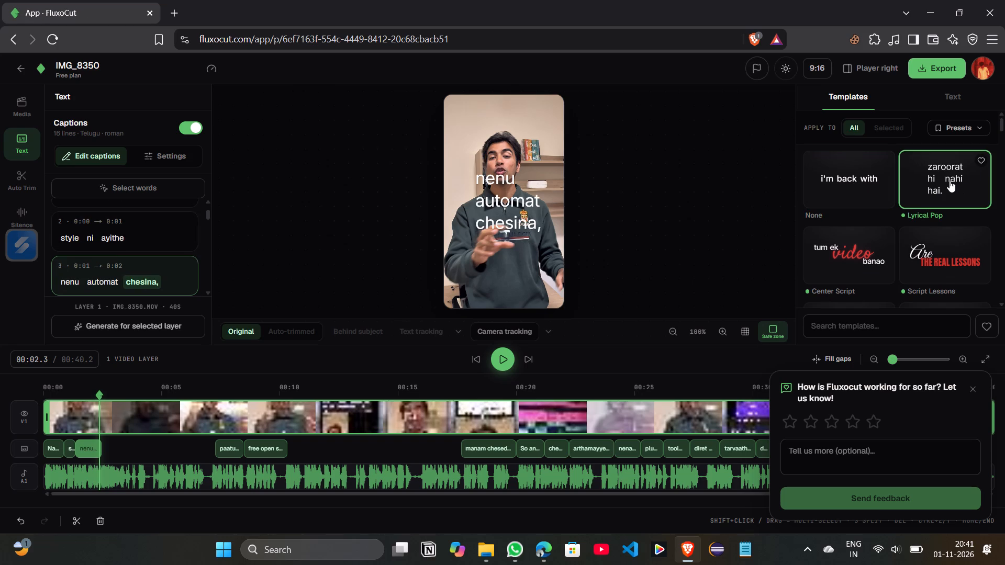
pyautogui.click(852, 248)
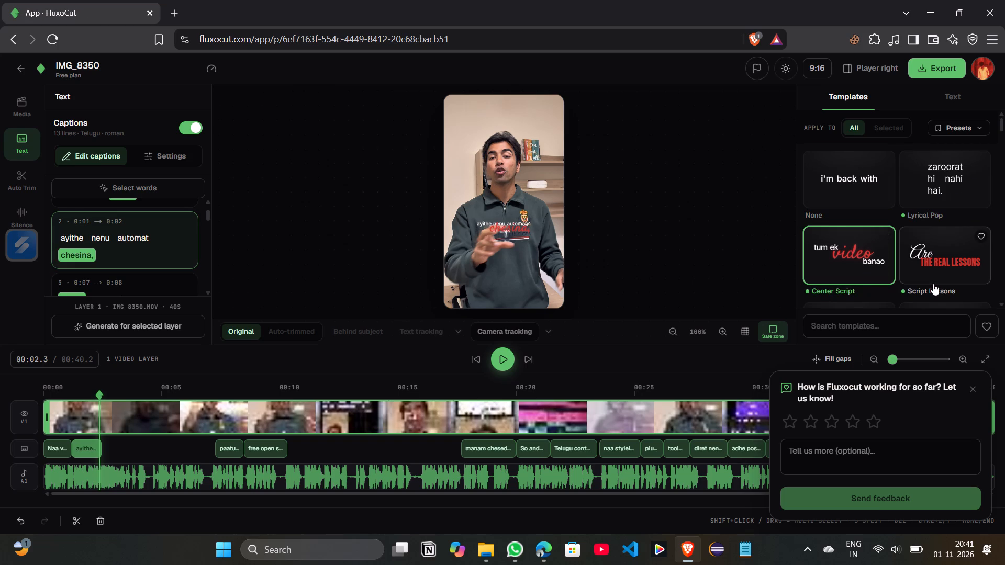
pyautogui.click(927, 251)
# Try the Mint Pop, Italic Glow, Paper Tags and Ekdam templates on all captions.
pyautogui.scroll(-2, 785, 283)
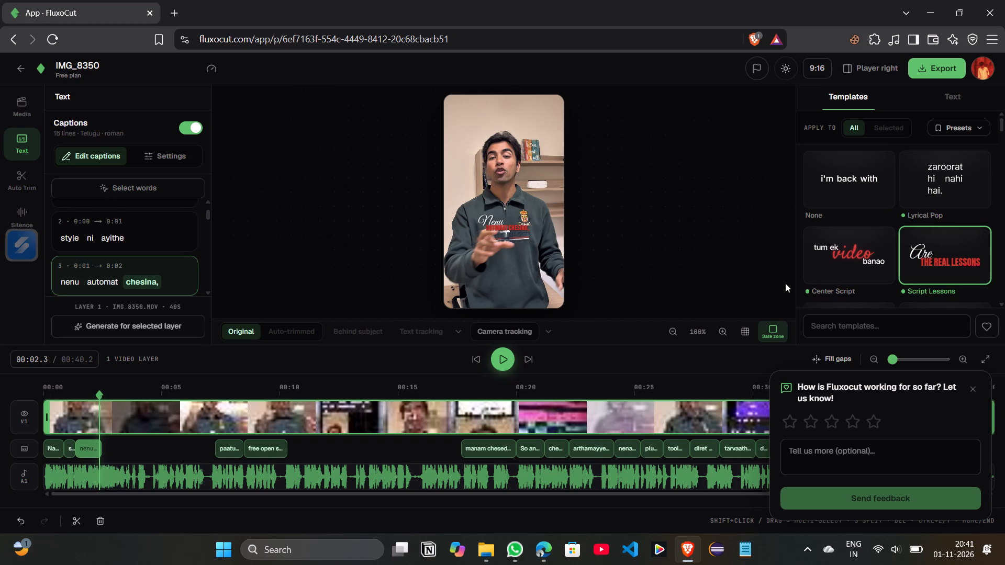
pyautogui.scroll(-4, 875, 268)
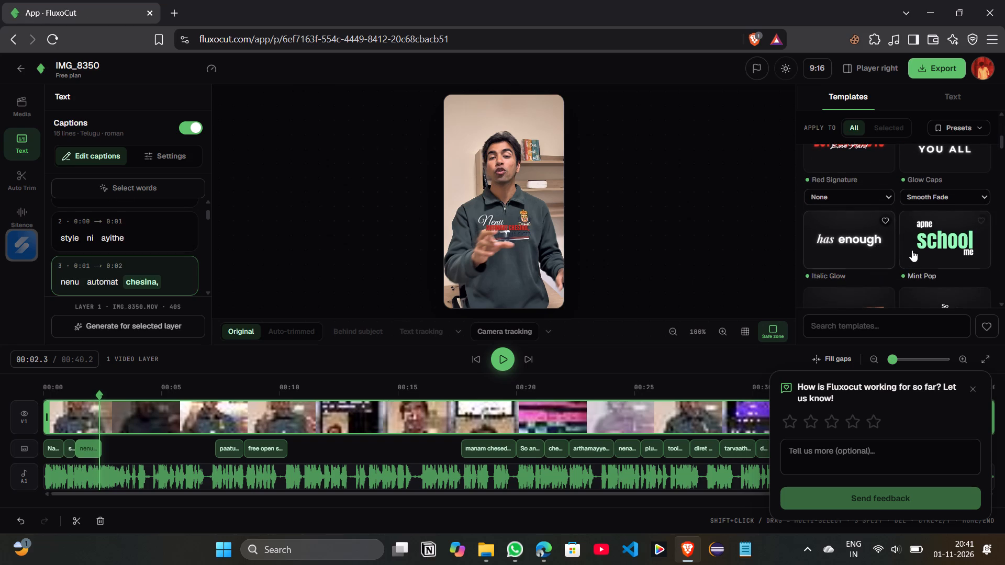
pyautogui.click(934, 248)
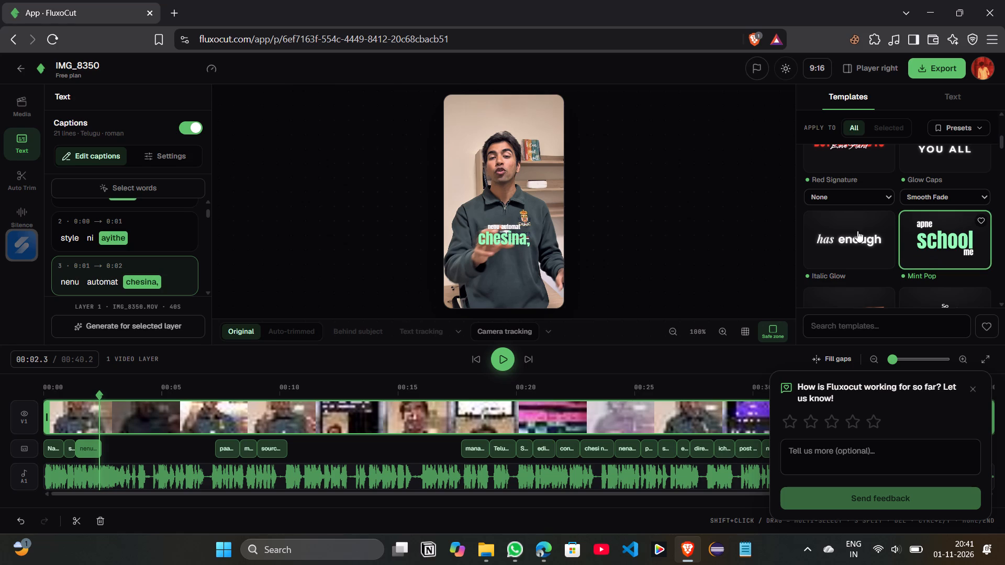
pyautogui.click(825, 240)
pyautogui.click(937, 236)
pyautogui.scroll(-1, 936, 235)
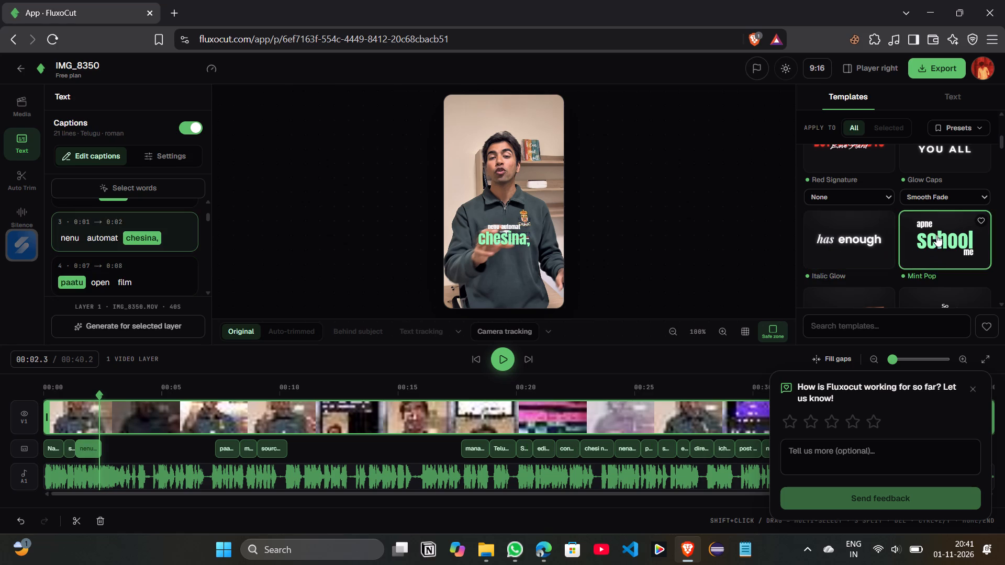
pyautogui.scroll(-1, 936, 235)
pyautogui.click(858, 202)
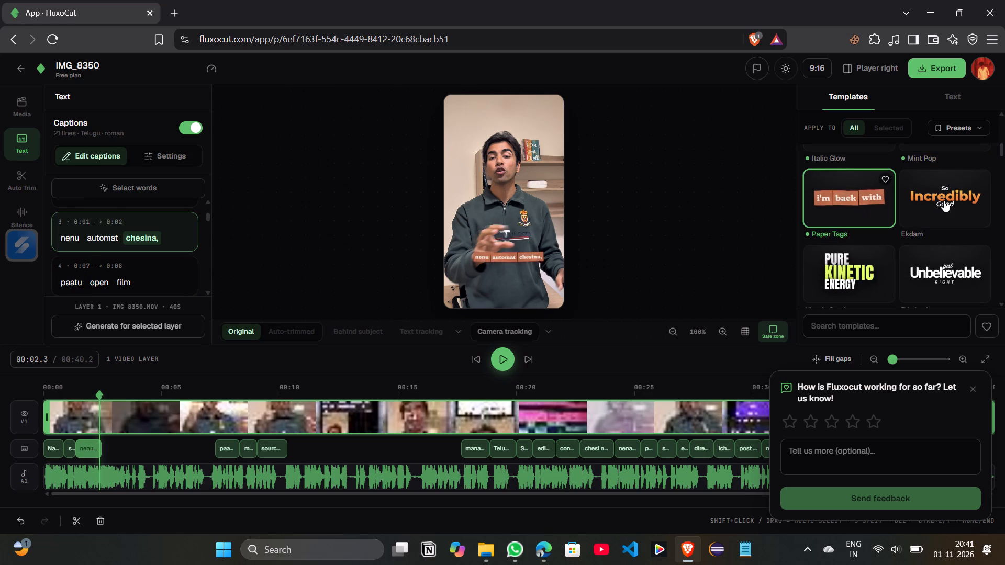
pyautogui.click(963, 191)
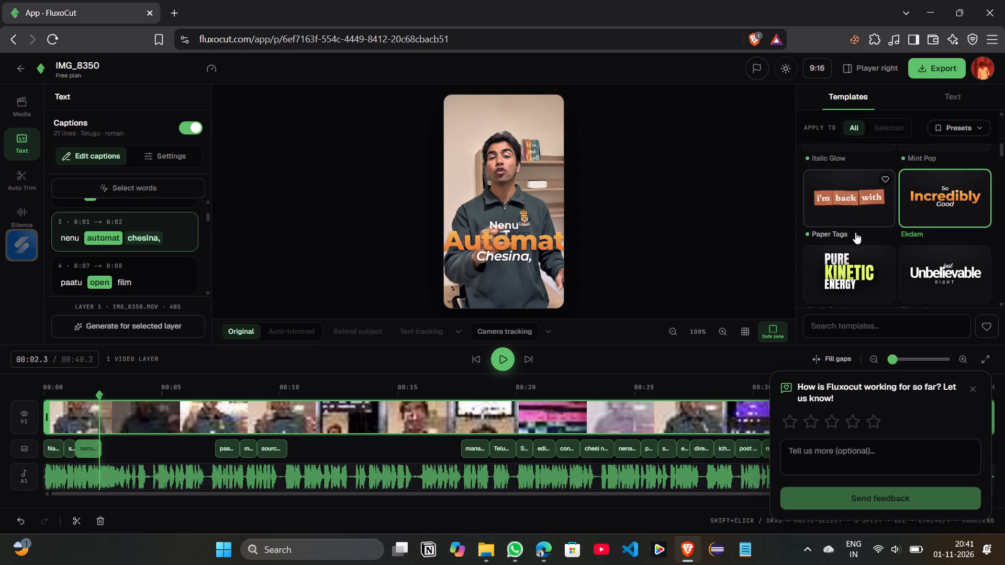
# Apply the Kinetic Stack template to all captions.
pyautogui.scroll(-1, 855, 232)
pyautogui.click(842, 228)
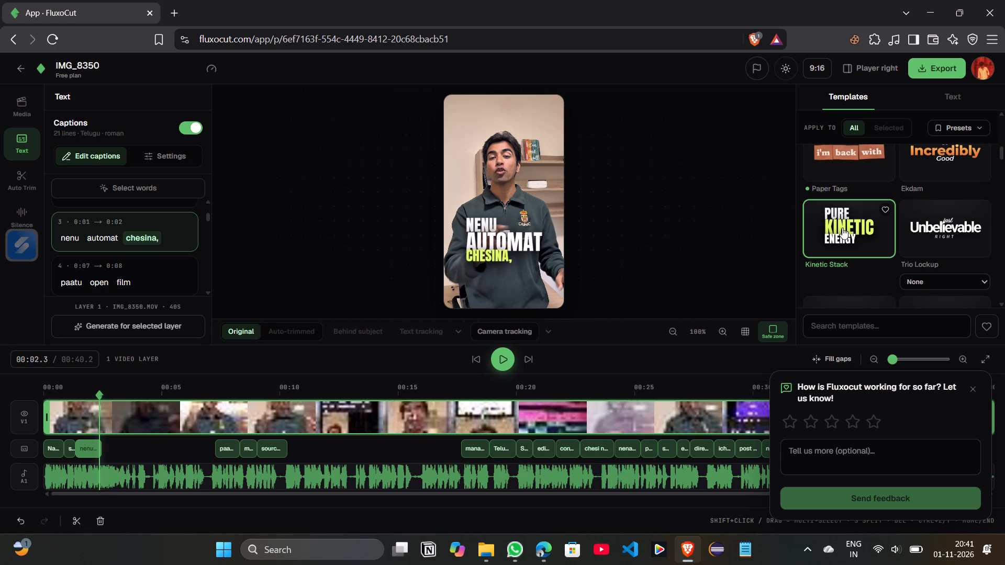
# Return the playhead to 00:00.0, play the captioned video to about 00:09.5 and pause it.
pyautogui.moveTo(101, 398); pyautogui.dragTo(38, 400)
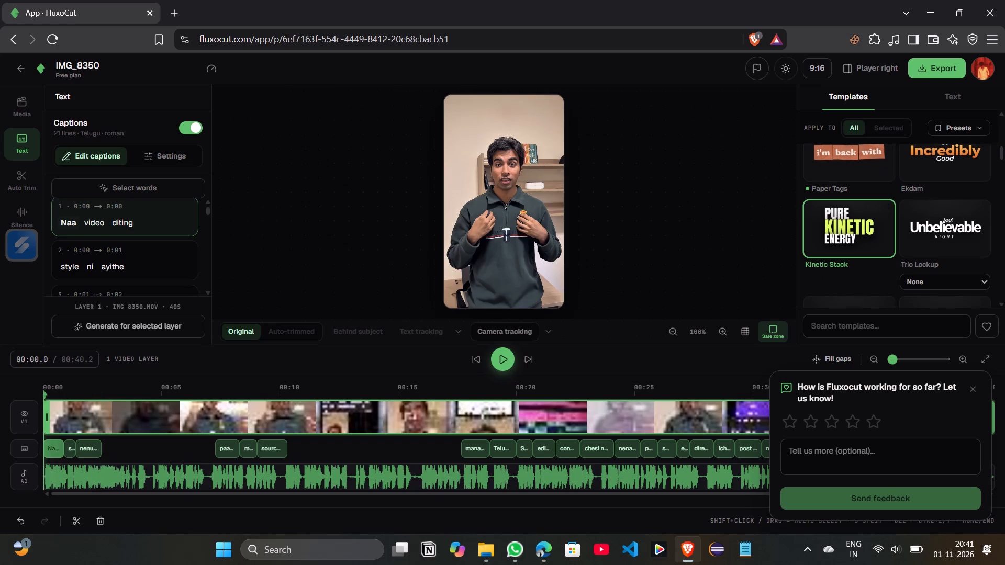
pyautogui.moveTo(38, 400); pyautogui.dragTo(33, 401)
pyautogui.click(504, 360)
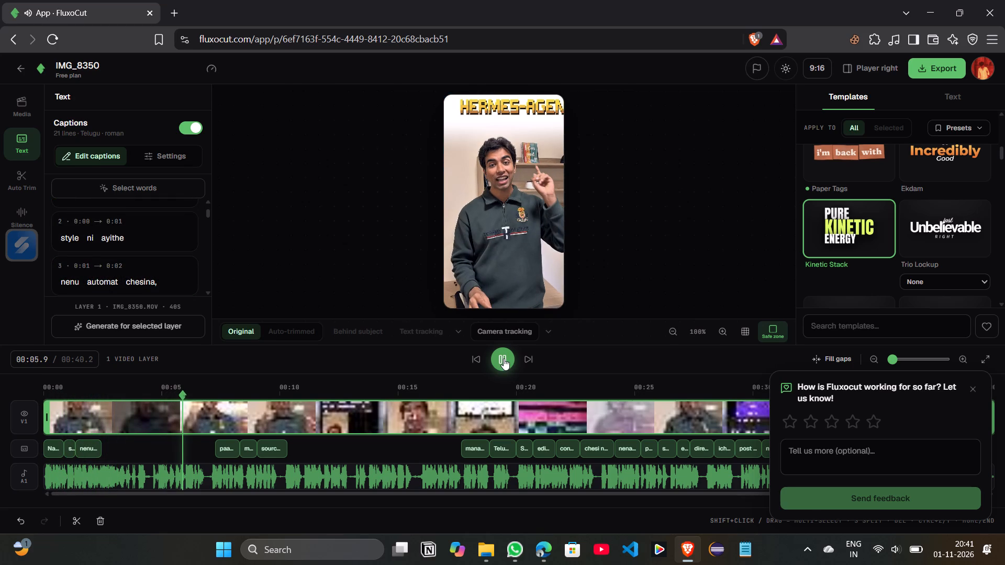
pyautogui.click(504, 358)
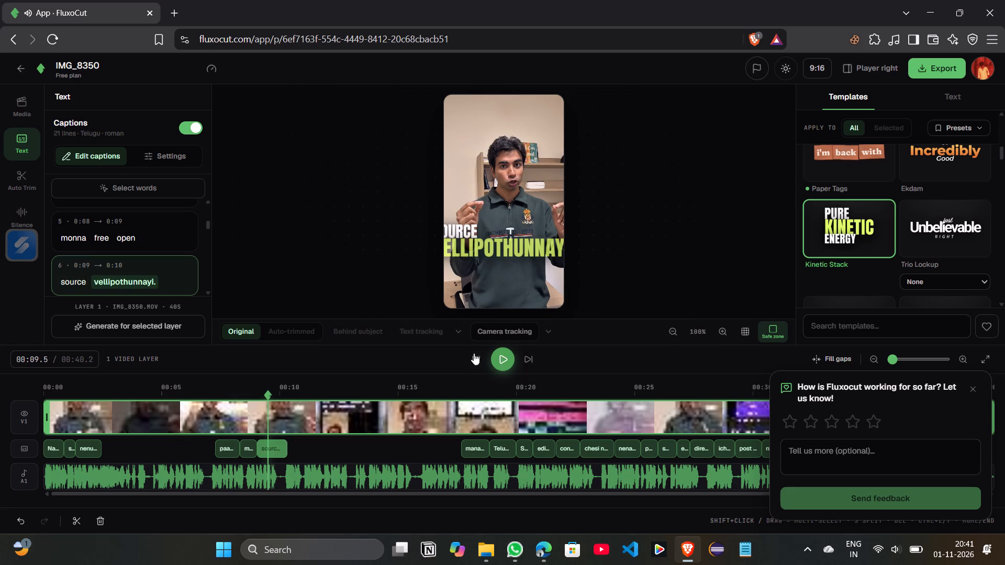
# Return the playhead to 00:00.0 and hide the V1 video layer.
pyautogui.moveTo(267, 396); pyautogui.dragTo(76, 423)
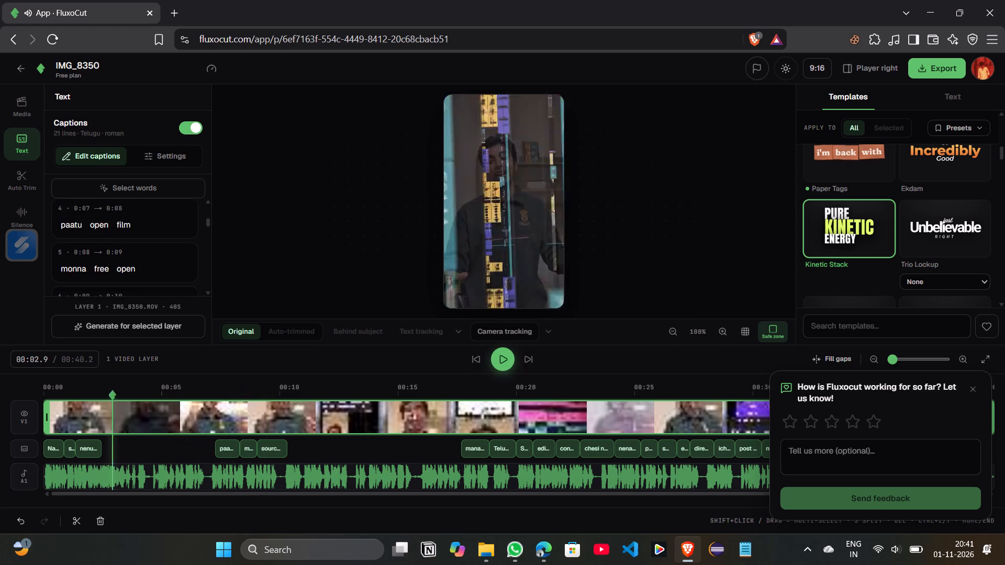
pyautogui.moveTo(76, 423); pyautogui.dragTo(16, 431)
pyautogui.click(16, 431)
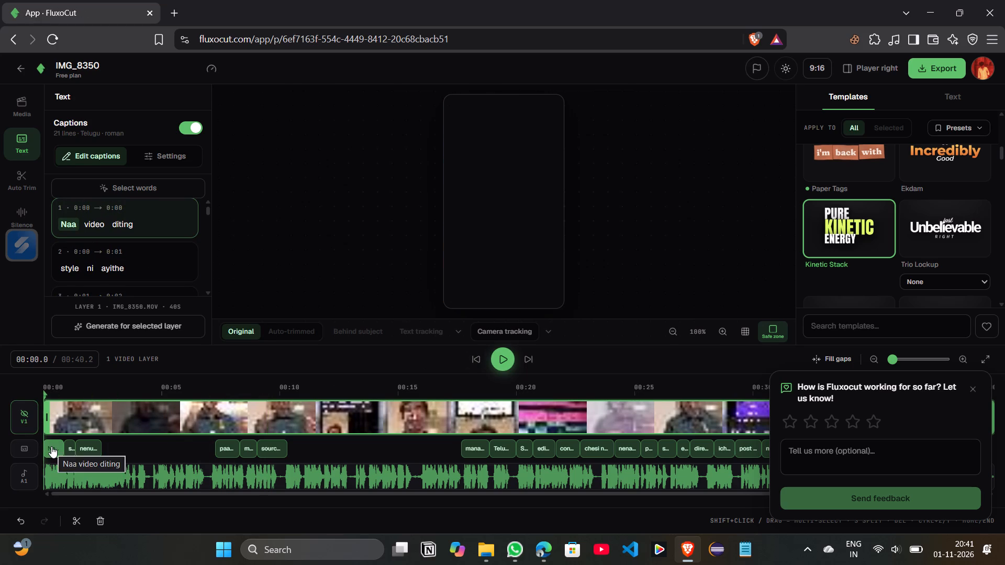
# Dismiss the feedback request without sharing any feedback.
pyautogui.hscroll(2, 51, 446)
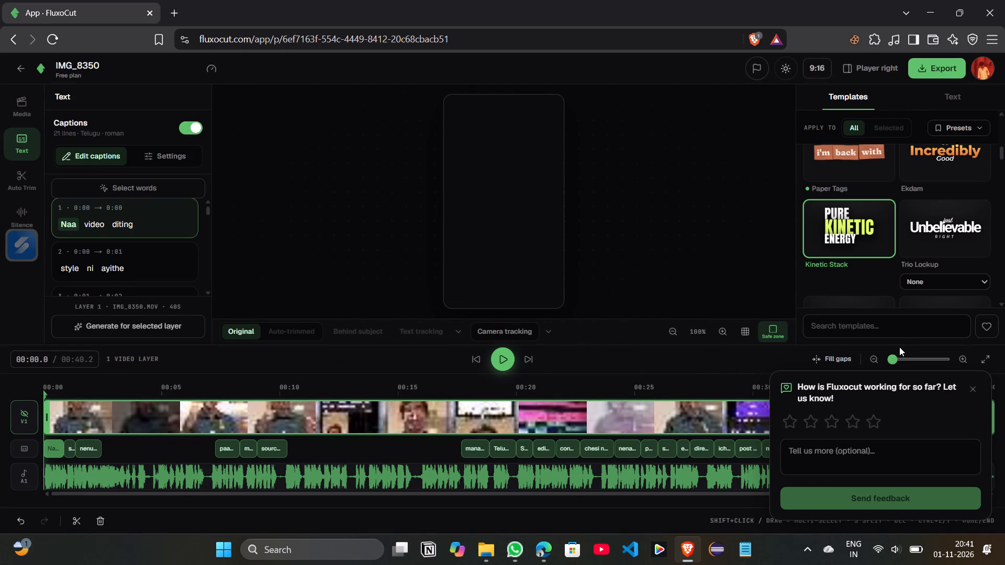
pyautogui.click(965, 387)
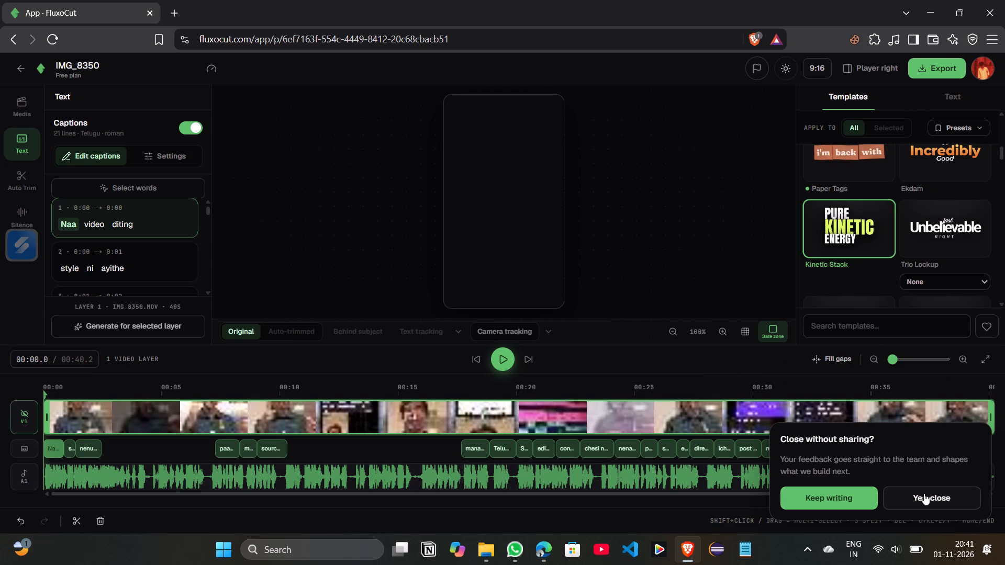
pyautogui.click(923, 495)
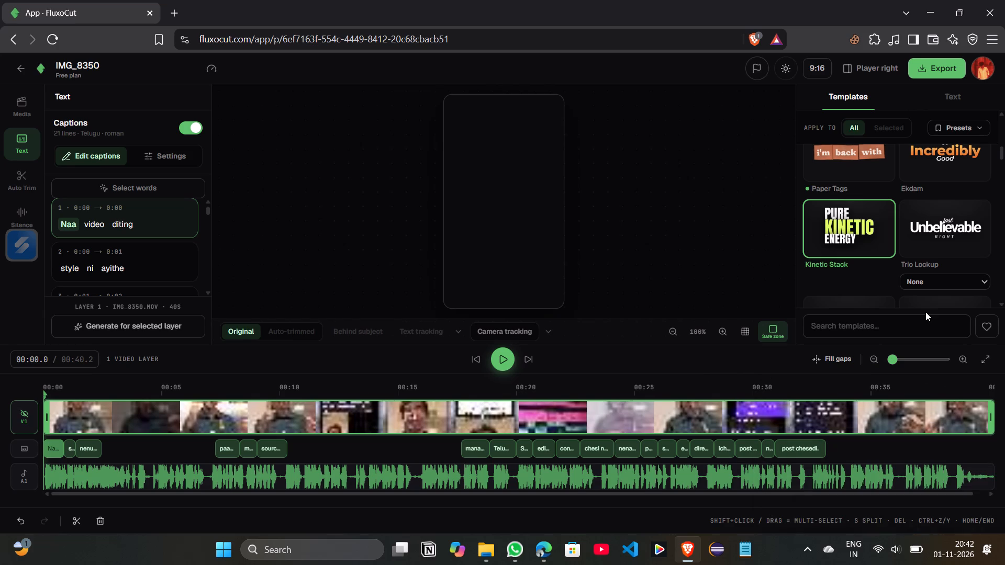
# Open the text styling settings for all captions and try playing the video from 00:00.0.
pyautogui.click(950, 103)
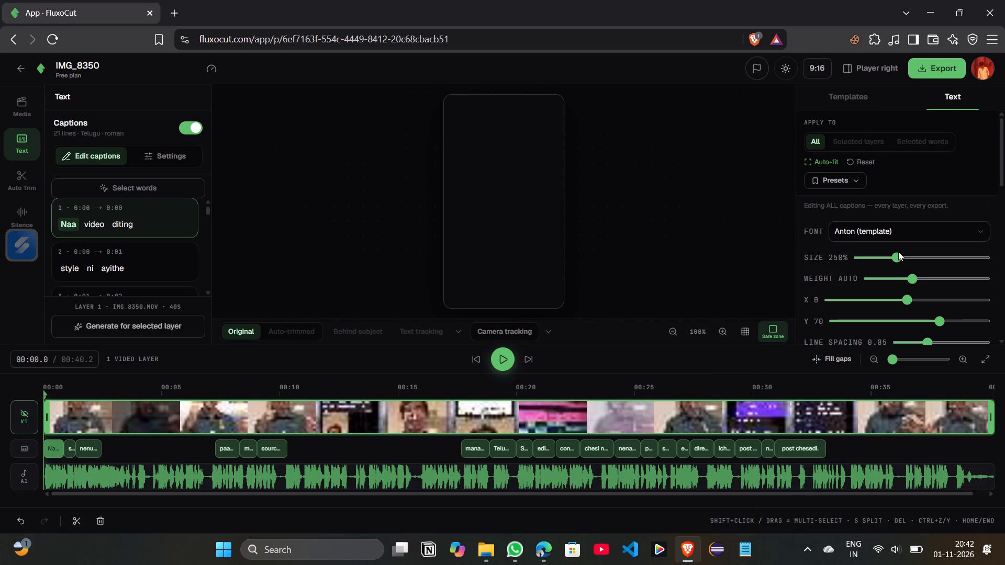
pyautogui.click(500, 362)
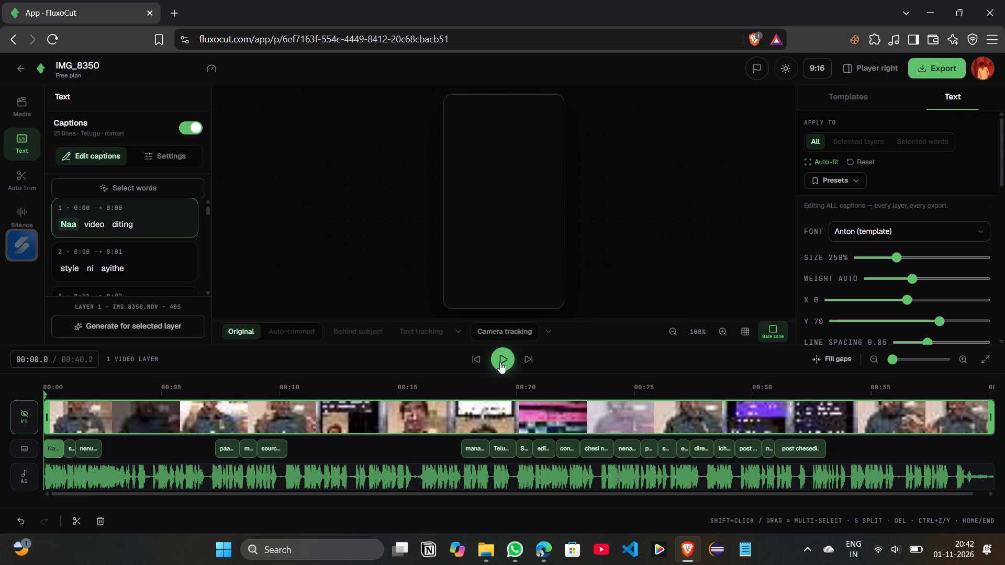
pyautogui.click(504, 361)
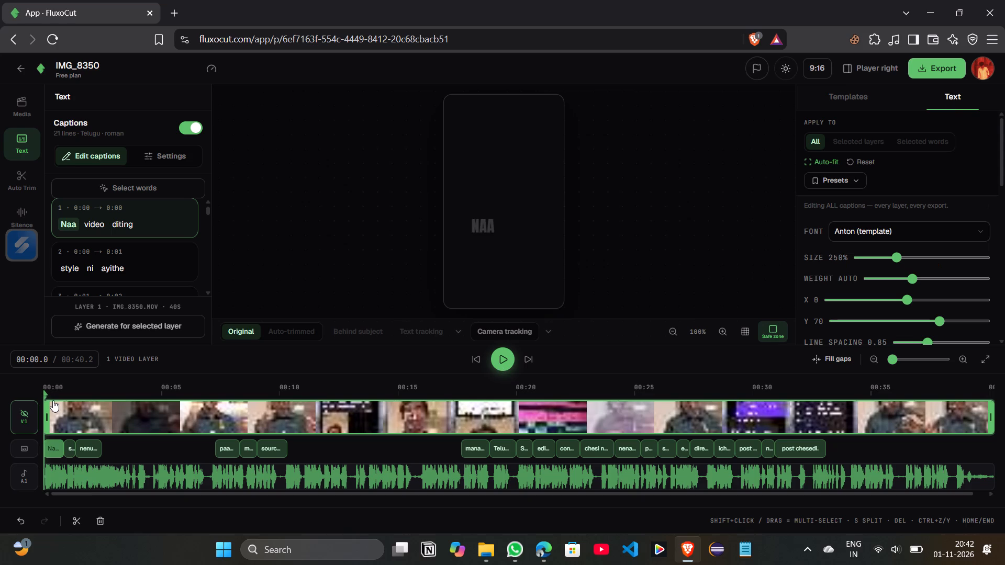
pyautogui.moveTo(42, 394); pyautogui.dragTo(43, 394)
# With the playhead at 00:00.8, set the size of all captions to 190% and the weight to 400.
pyautogui.moveTo(43, 394); pyautogui.dragTo(70, 398)
pyautogui.moveTo(47, 397); pyautogui.dragTo(69, 398)
pyautogui.moveTo(69, 398); pyautogui.dragTo(64, 399)
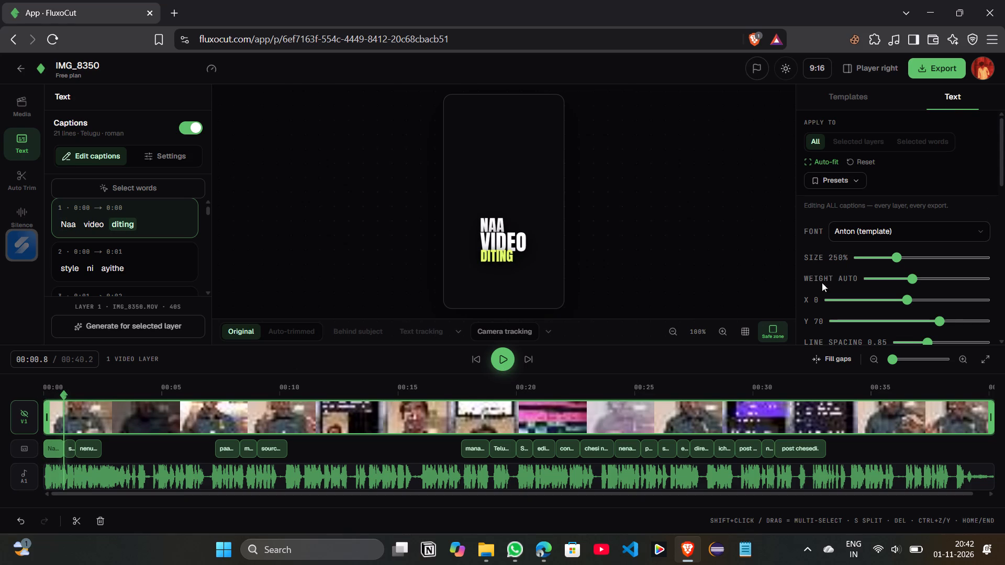
pyautogui.moveTo(895, 257); pyautogui.dragTo(885, 256)
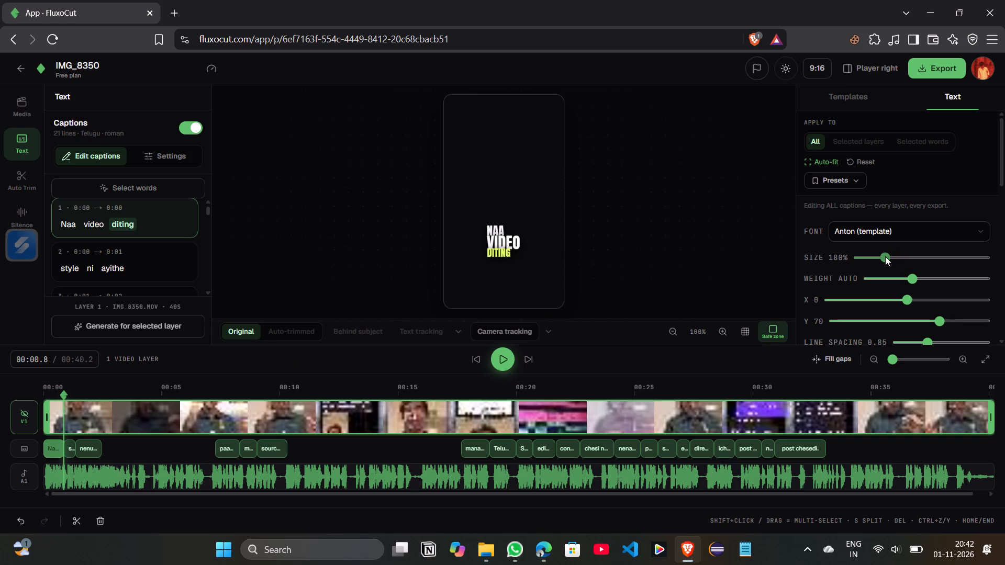
pyautogui.moveTo(885, 256); pyautogui.dragTo(887, 252)
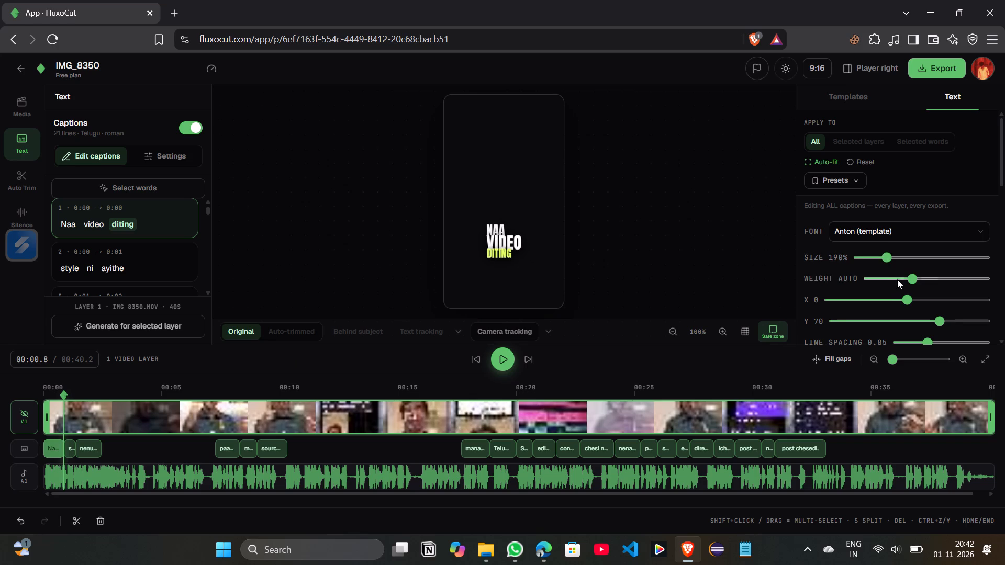
pyautogui.click(909, 278)
# Try several positions for all captions and settle on X 2 and Y 70.
pyautogui.scroll(-1, 870, 261)
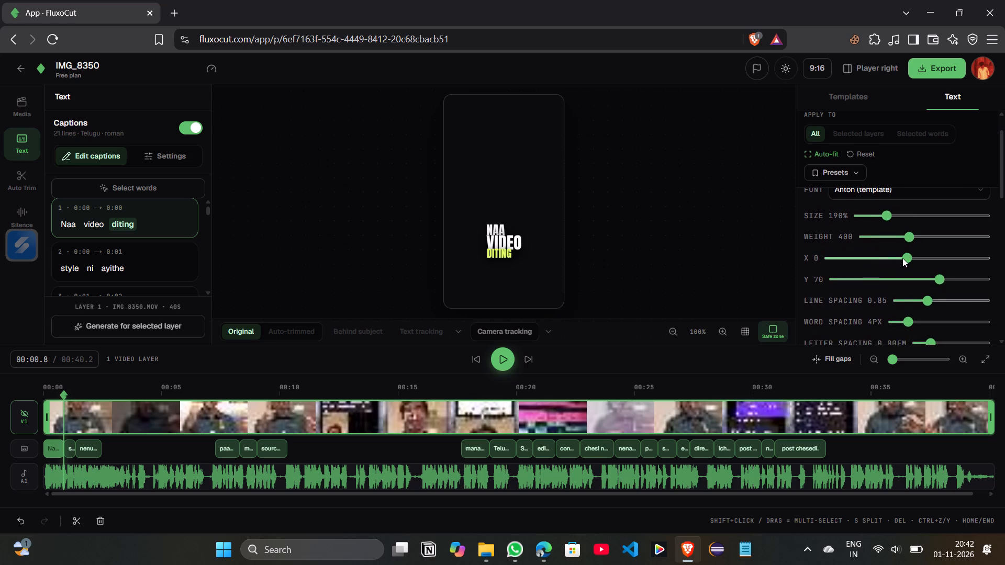
pyautogui.moveTo(902, 258); pyautogui.dragTo(903, 258)
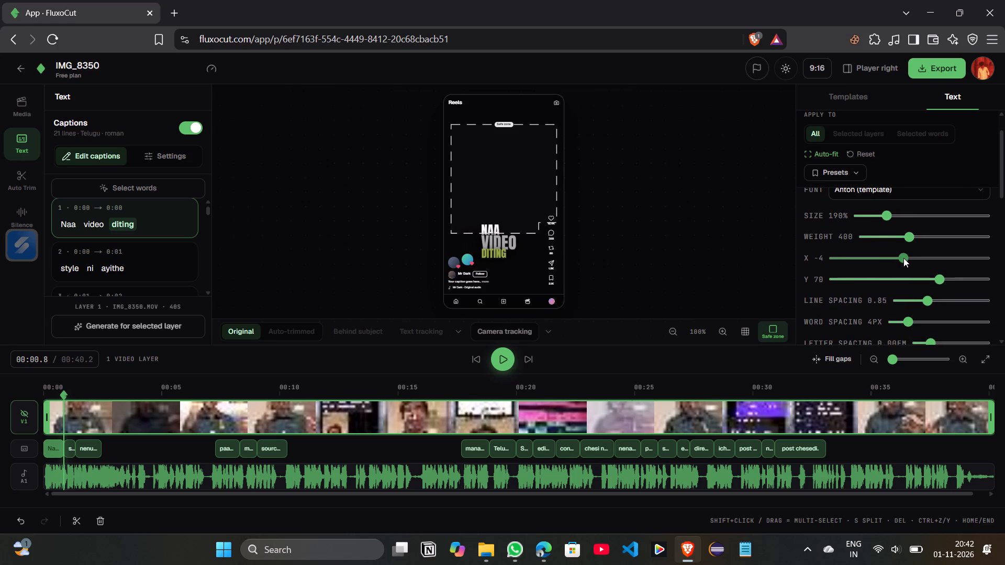
pyautogui.moveTo(903, 258); pyautogui.dragTo(902, 258)
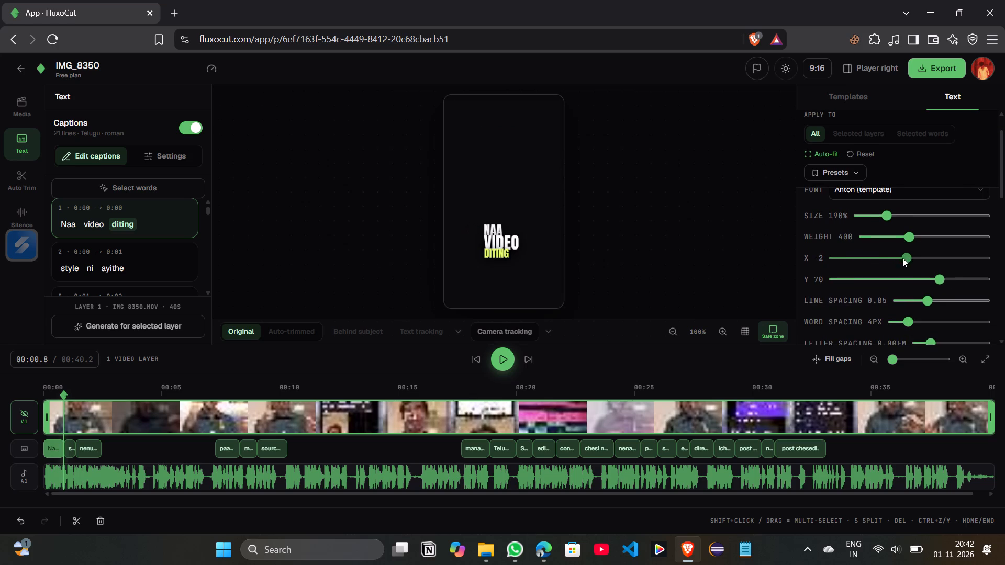
pyautogui.moveTo(902, 258); pyautogui.dragTo(905, 257)
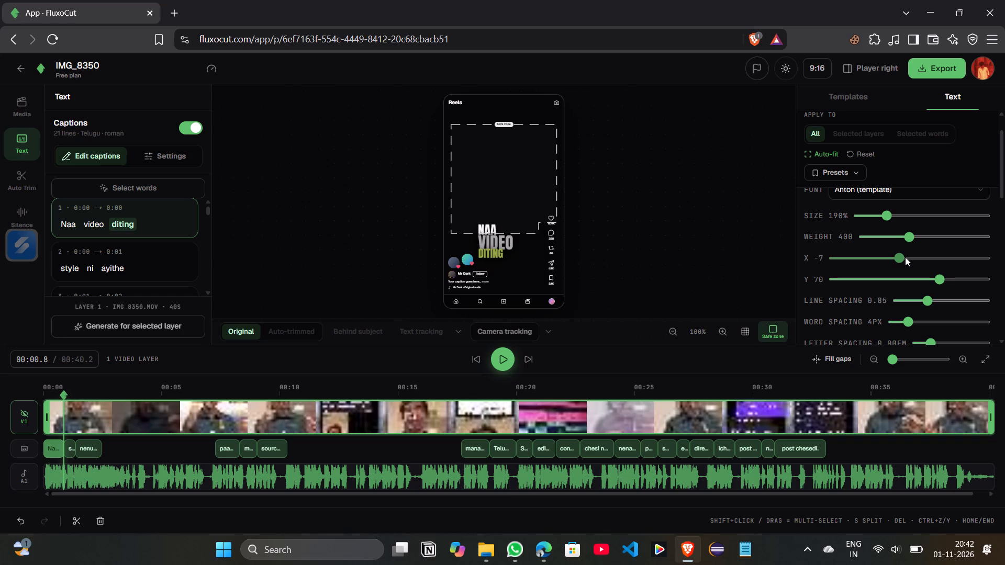
pyautogui.moveTo(905, 257); pyautogui.dragTo(911, 258)
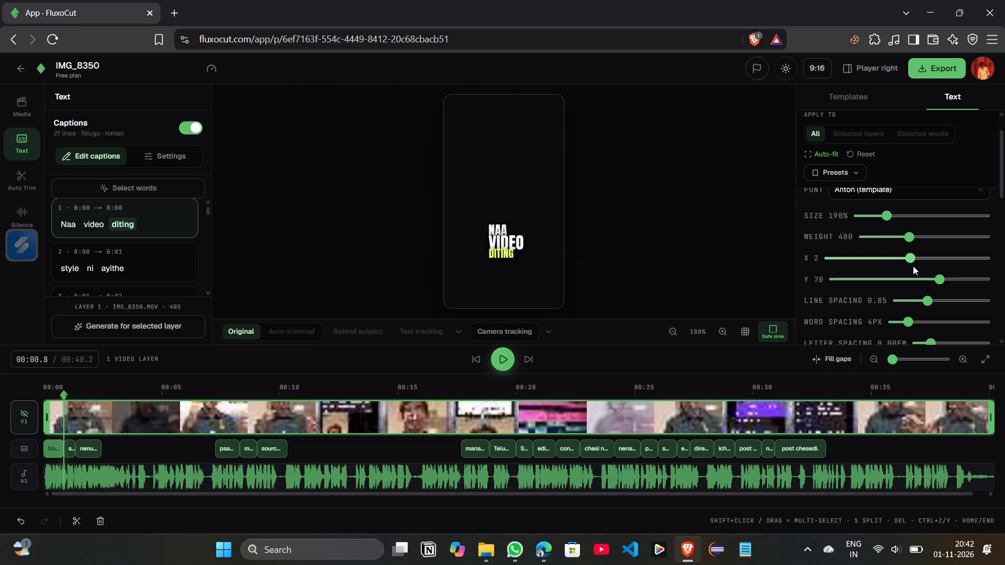
pyautogui.moveTo(941, 280); pyautogui.dragTo(934, 279)
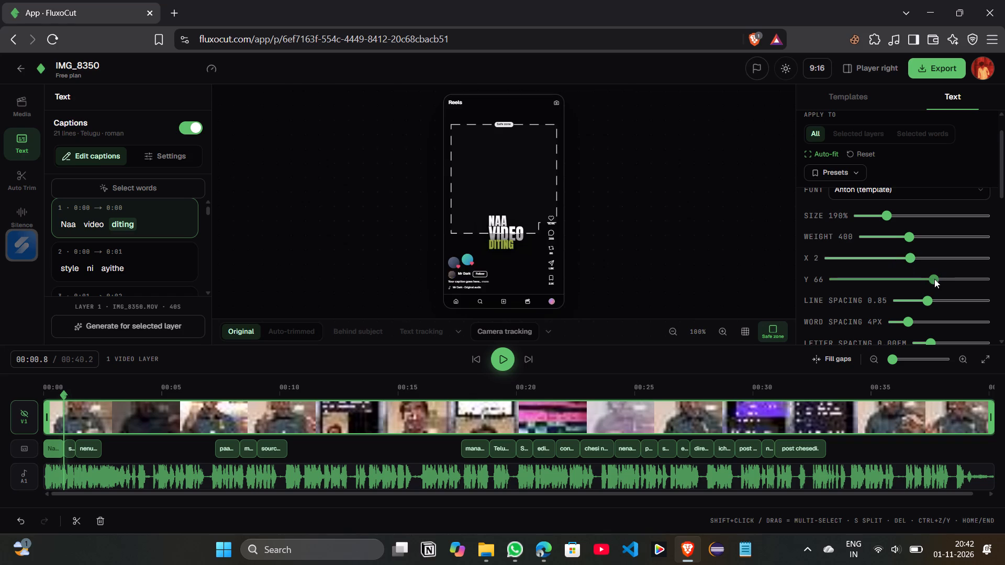
pyautogui.moveTo(934, 279); pyautogui.dragTo(943, 275)
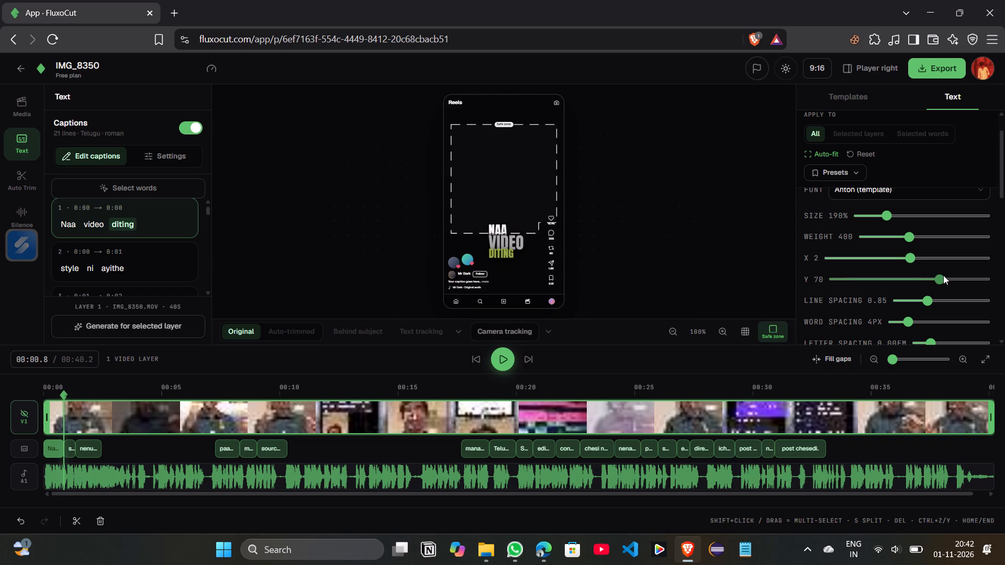
pyautogui.moveTo(943, 275); pyautogui.dragTo(941, 275)
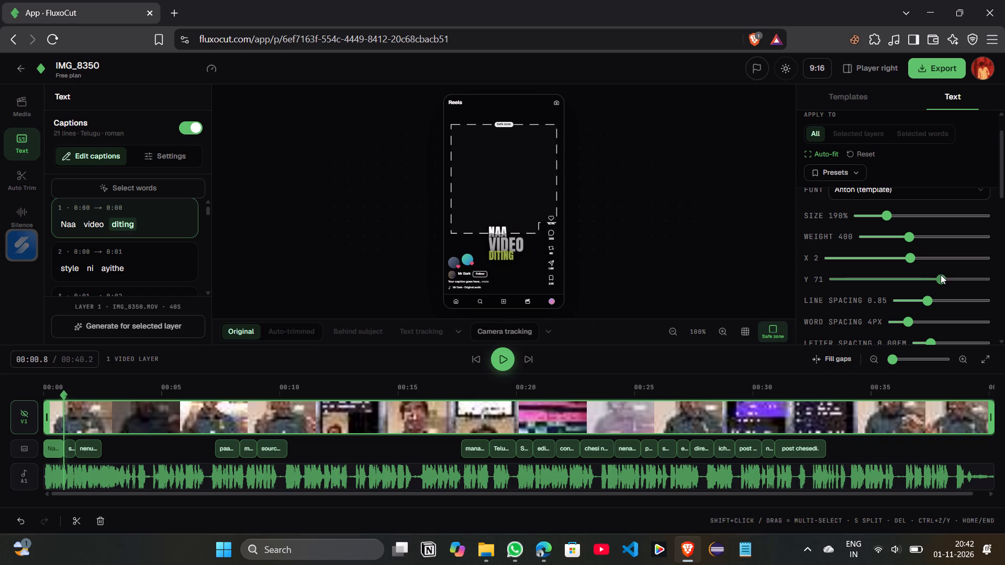
pyautogui.moveTo(941, 275); pyautogui.dragTo(940, 275)
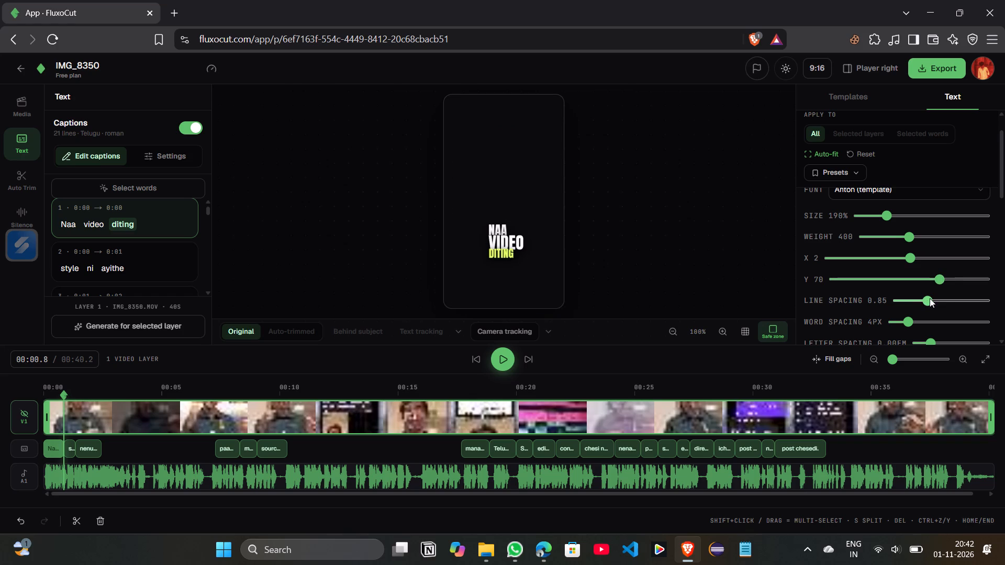
# Adjust the line spacing of all captions to 0.95.
pyautogui.moveTo(930, 298); pyautogui.dragTo(917, 298)
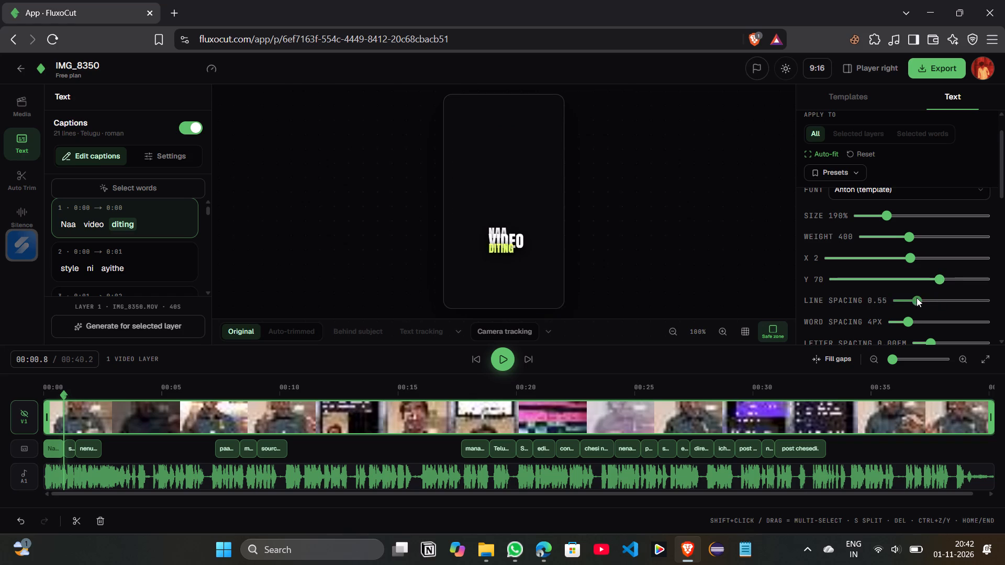
pyautogui.moveTo(917, 298); pyautogui.dragTo(926, 292)
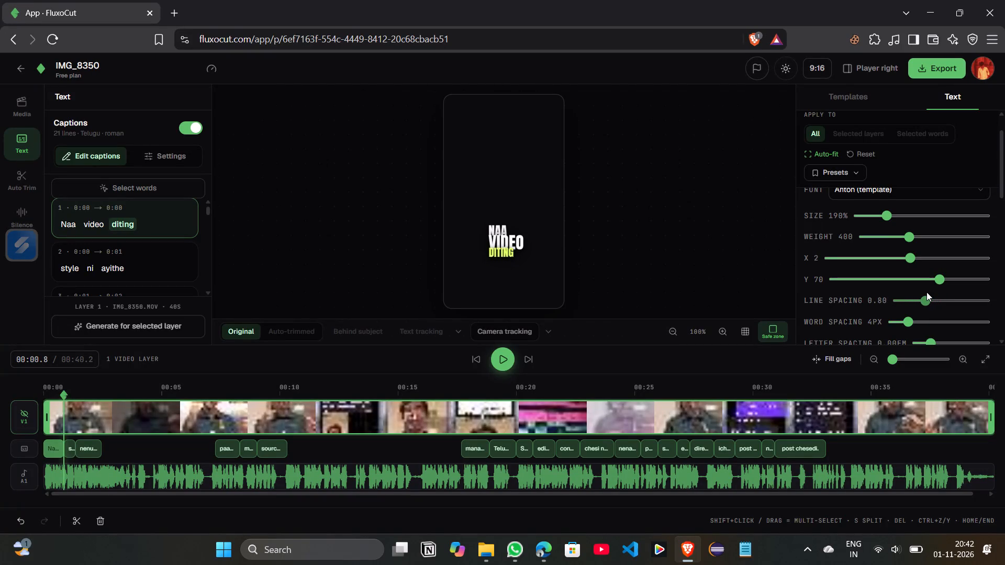
pyautogui.moveTo(926, 292); pyautogui.dragTo(931, 293)
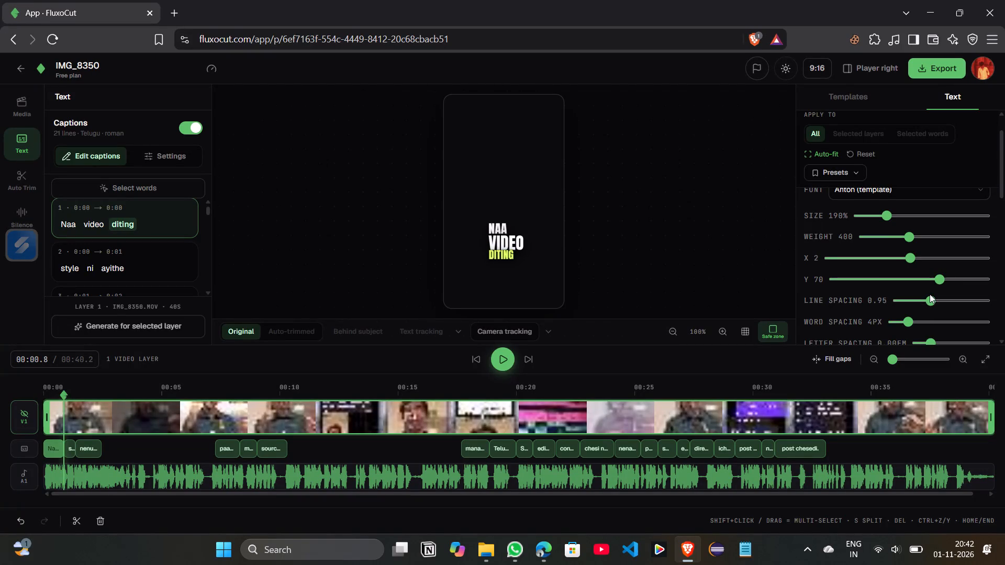
# Set the captions' highlight/active colour to #0b0b0d by sampling the dark background of the video preview with the eyedropper.
pyautogui.scroll(-1, 915, 321)
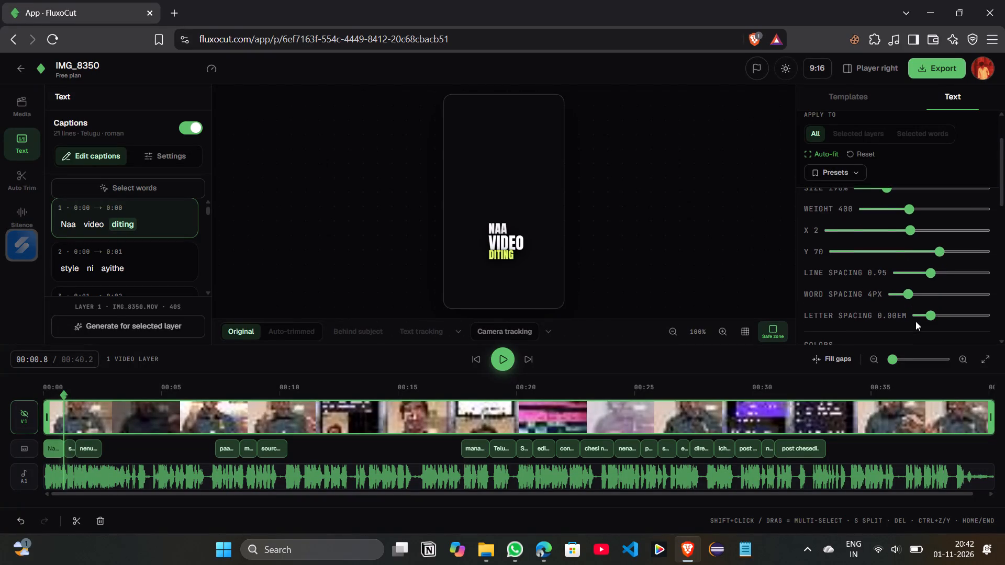
pyautogui.scroll(-3, 915, 321)
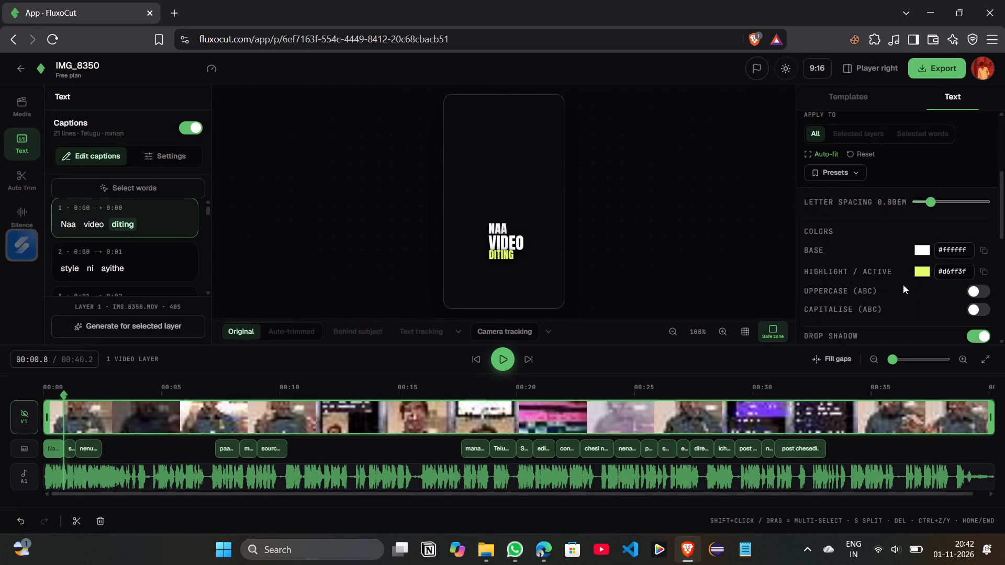
pyautogui.click(917, 272)
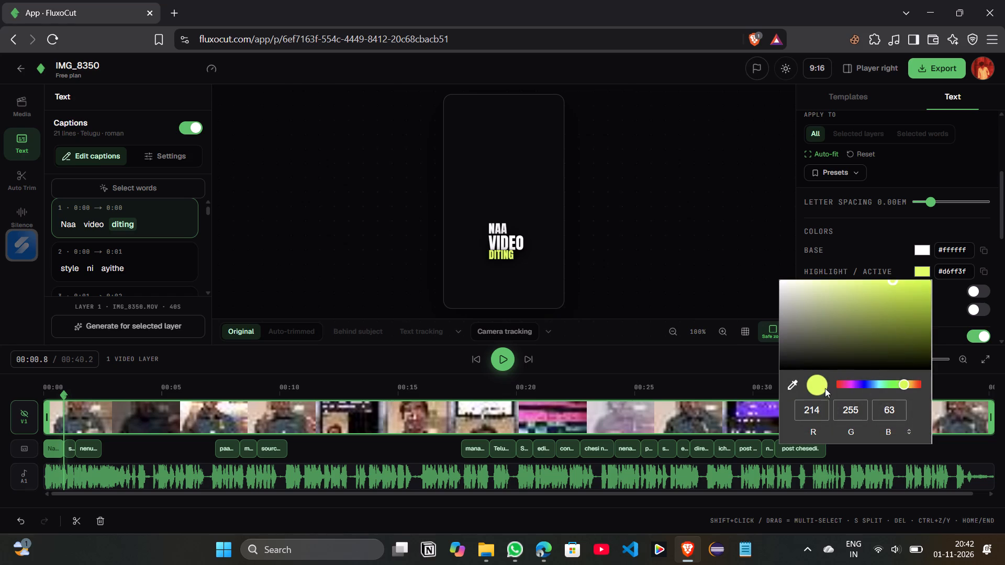
pyautogui.click(798, 383)
pyautogui.doubleClick(472, 218)
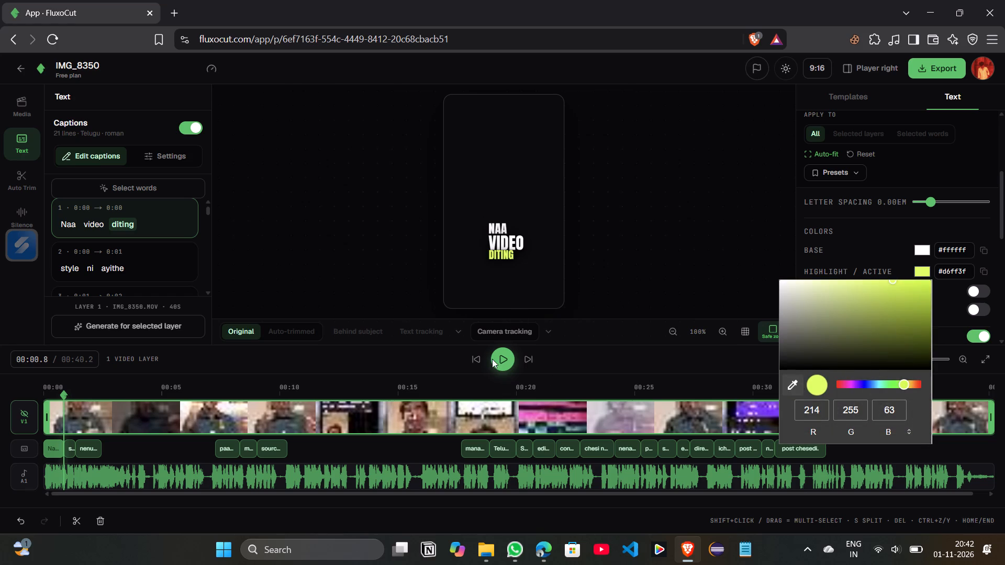
pyautogui.click(501, 360)
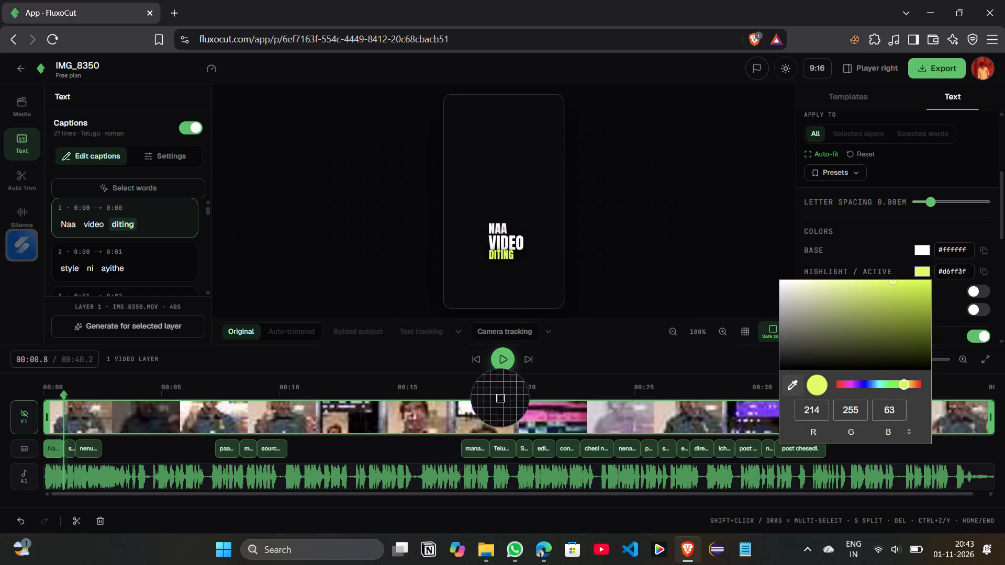
pyautogui.click(526, 200)
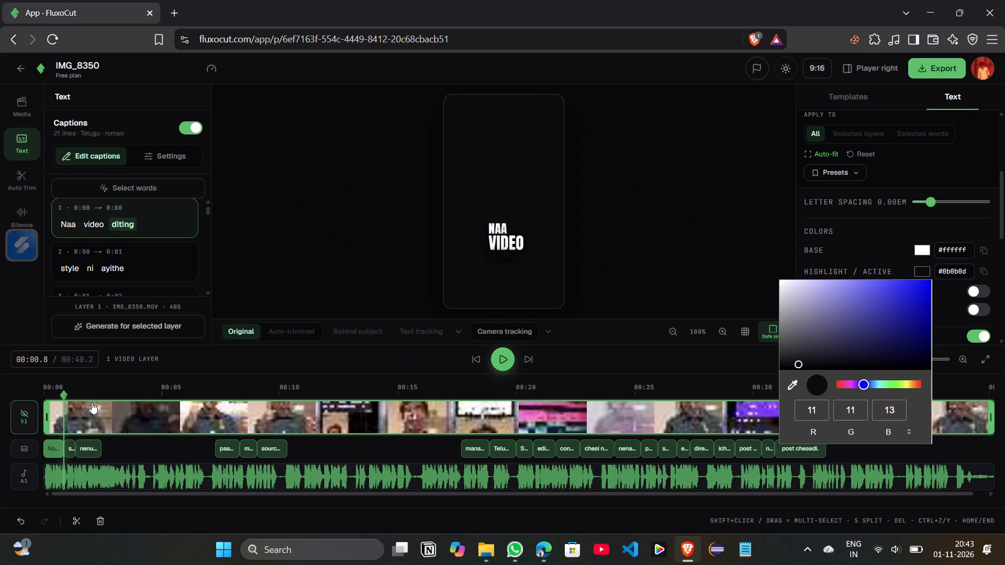
# Scrub the playhead between about 00:00.4 and 00:01.7 to check the highlight colour on the first caption lines.
pyautogui.moveTo(62, 391); pyautogui.dragTo(85, 395)
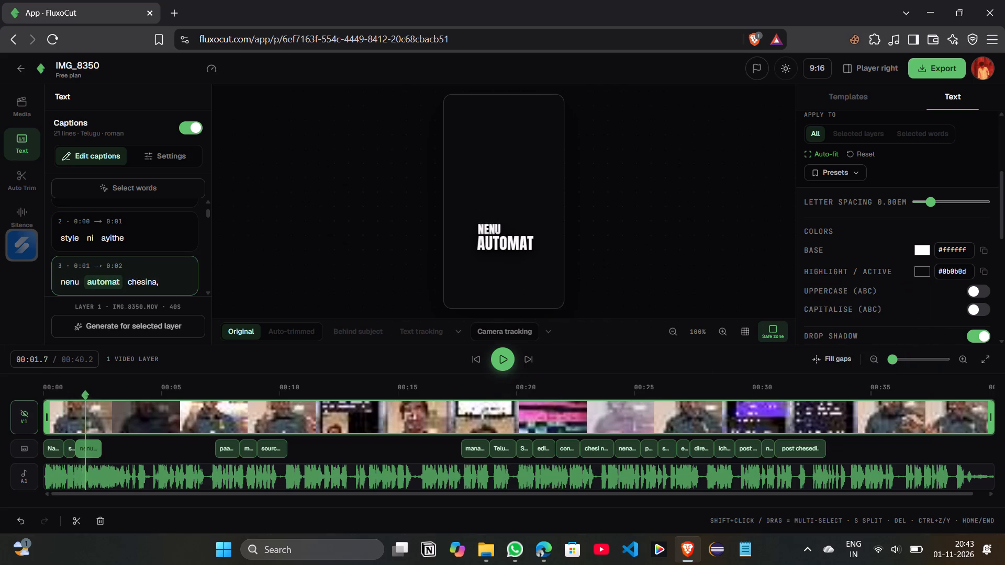
pyautogui.moveTo(85, 395); pyautogui.dragTo(52, 397)
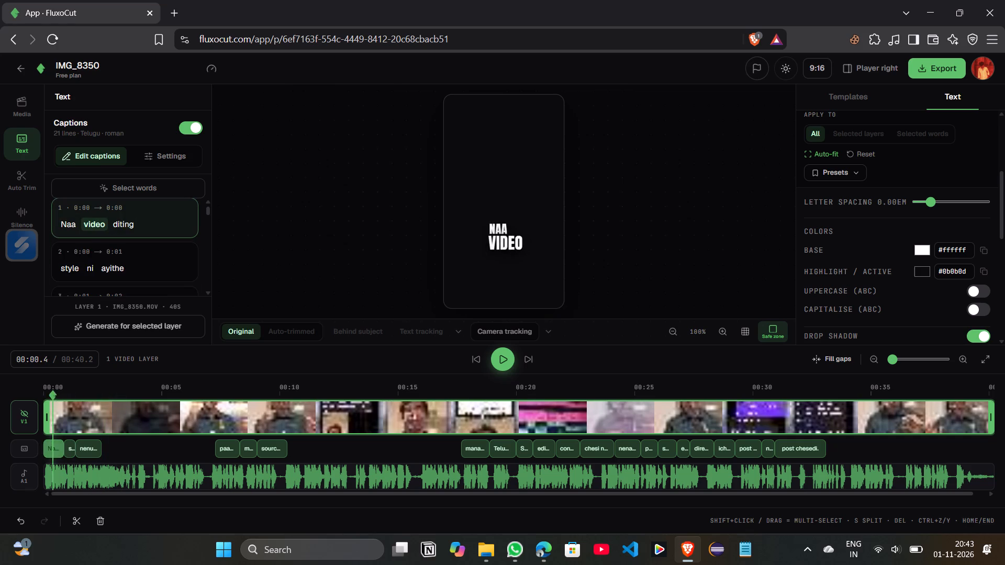
pyautogui.moveTo(52, 397); pyautogui.dragTo(84, 399)
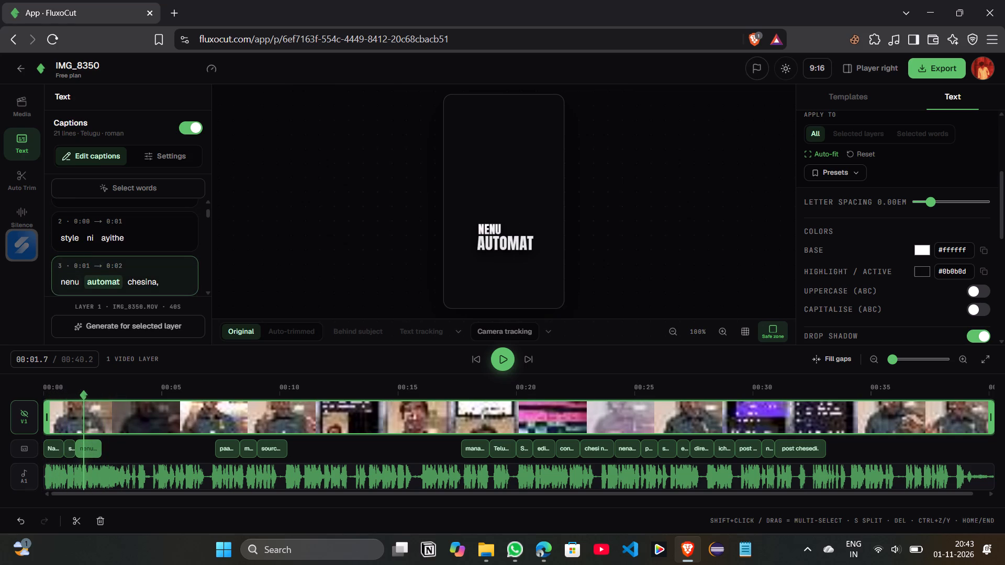
pyautogui.moveTo(84, 399); pyautogui.dragTo(85, 397)
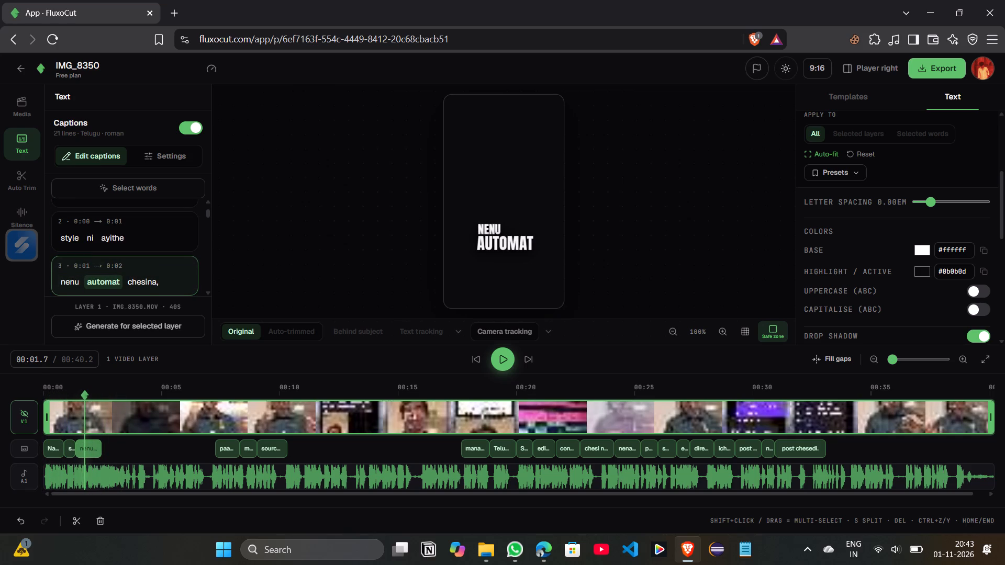
# Open the captions' highlight/active colour for editing.
pyautogui.click(919, 270)
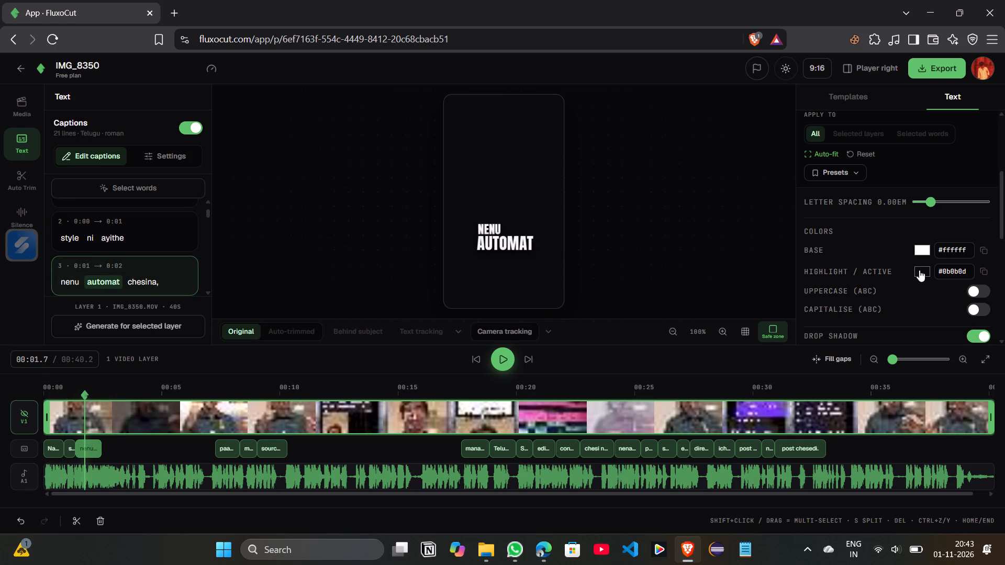
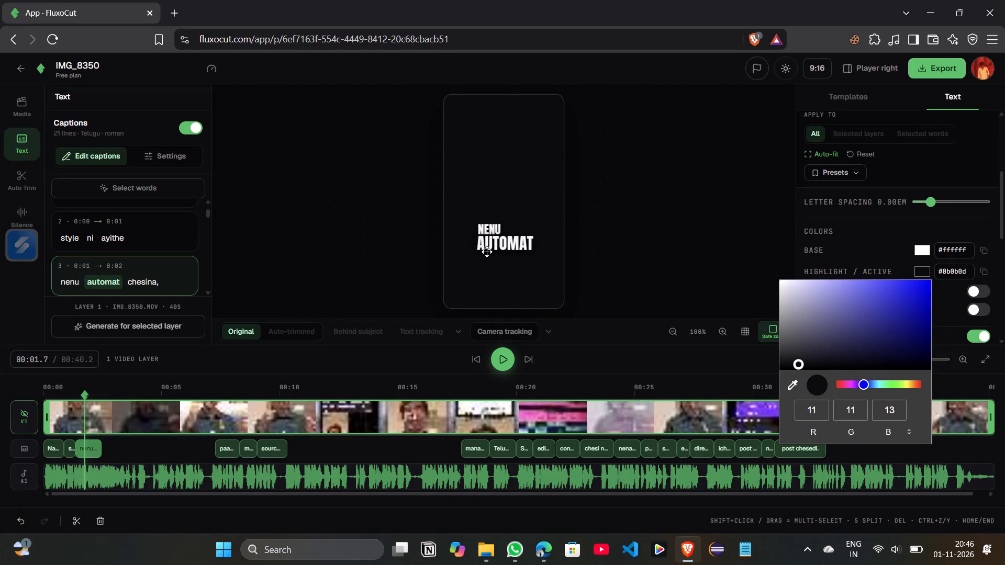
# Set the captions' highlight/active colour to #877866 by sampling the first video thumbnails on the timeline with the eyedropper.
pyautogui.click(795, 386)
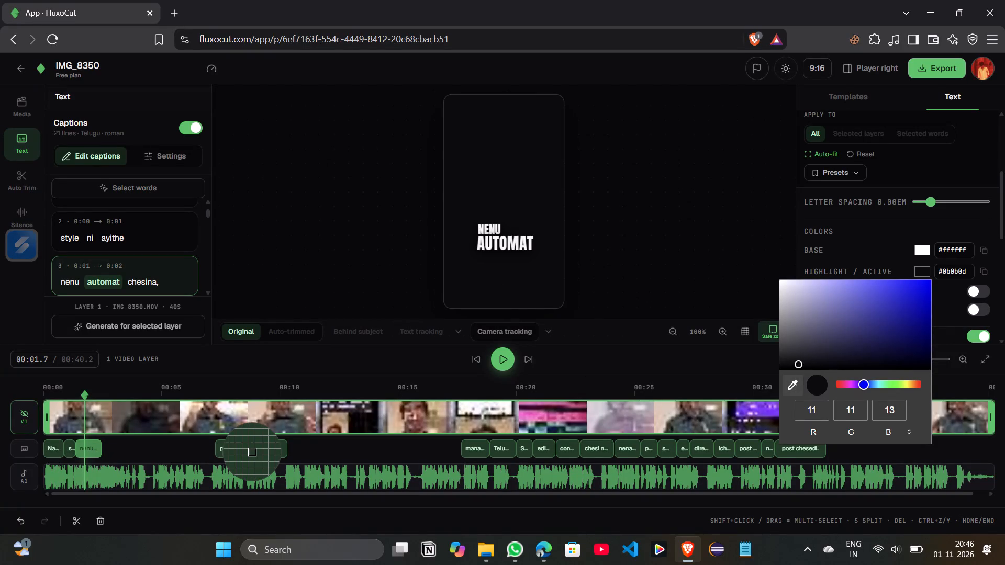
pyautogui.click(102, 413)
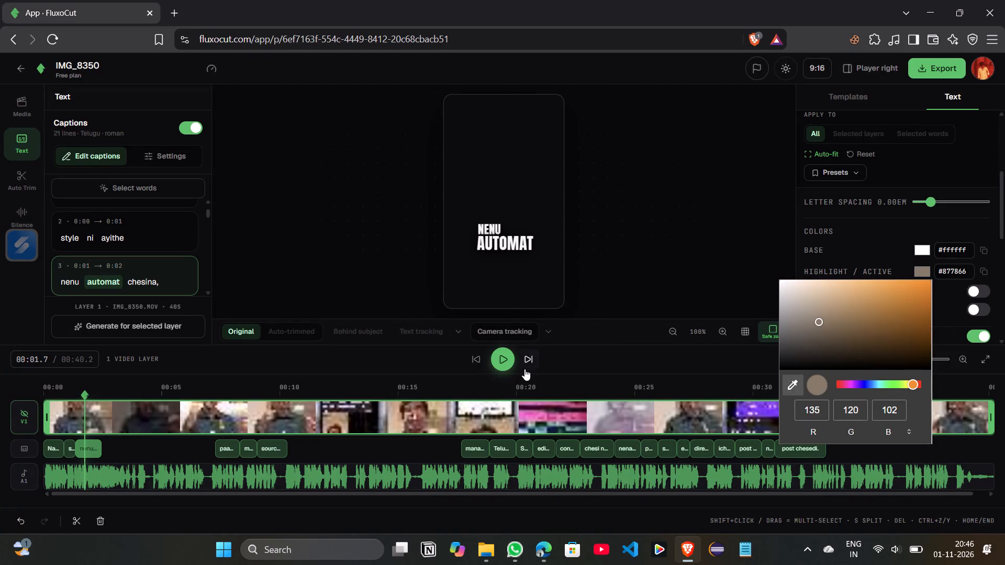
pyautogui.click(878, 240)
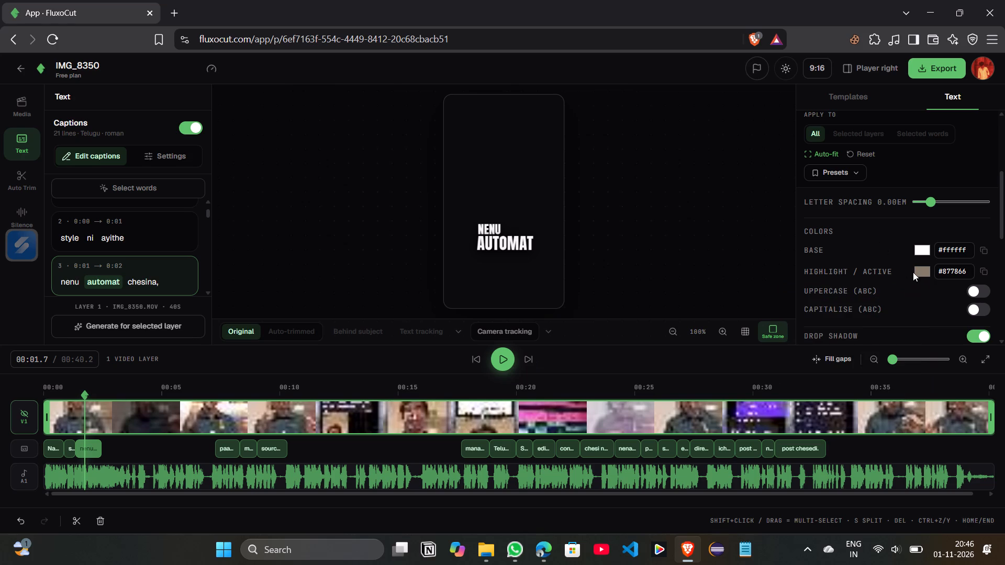
# Sample a grey from the first timeline thumbnail for the captions' highlight/active colour and adjust it to teal #40a3b0.
pyautogui.click(925, 272)
pyautogui.click(781, 391)
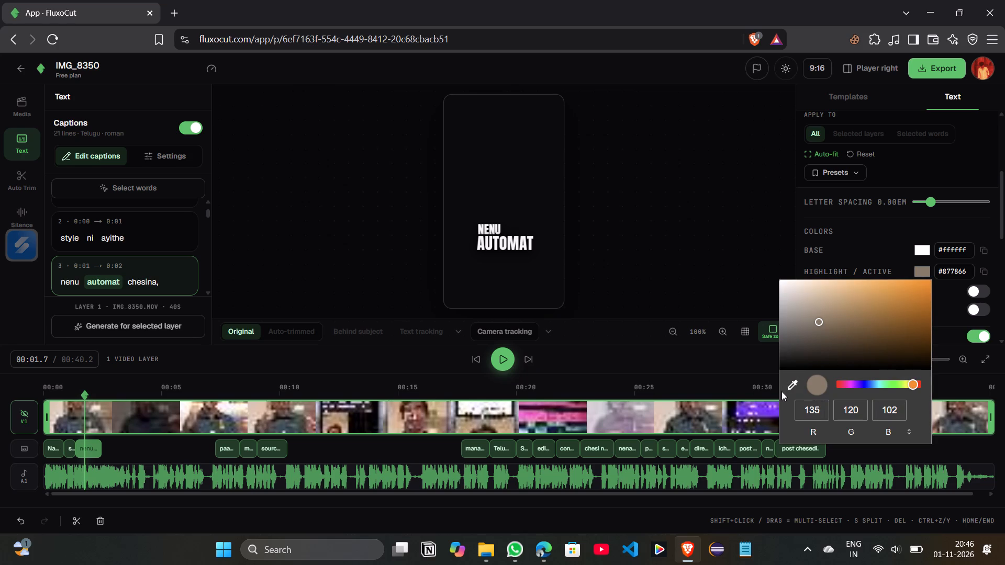
pyautogui.click(786, 388)
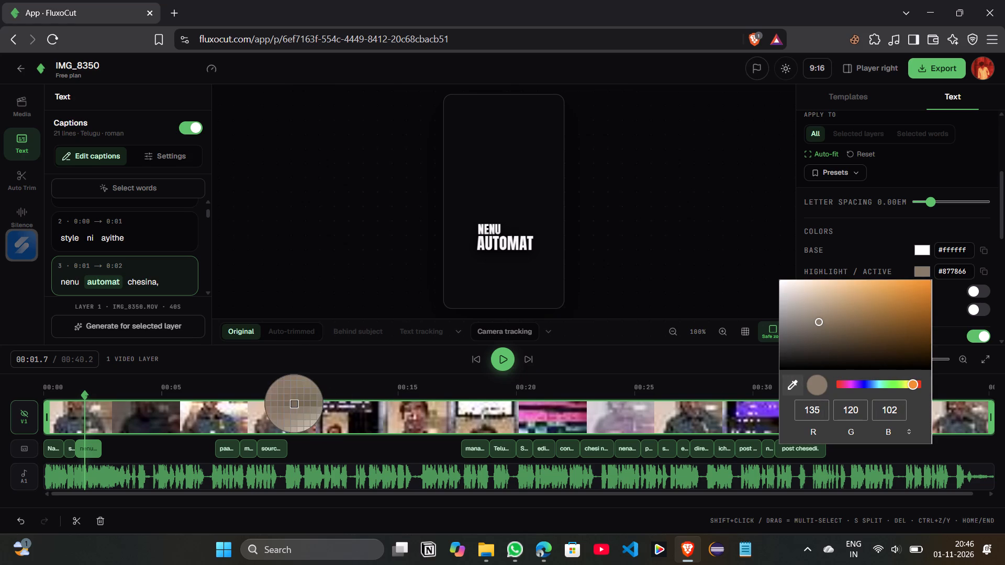
pyautogui.click(77, 422)
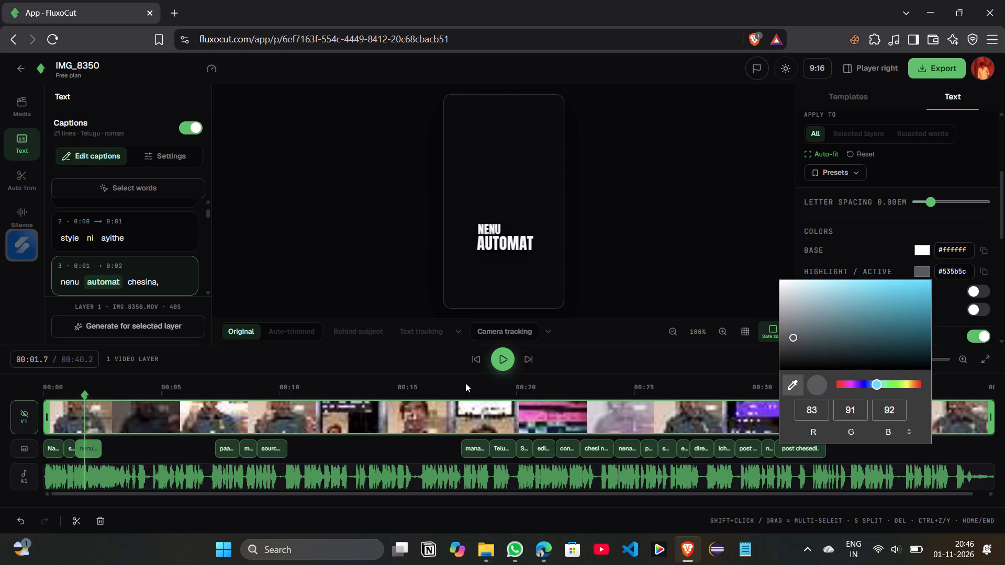
pyautogui.moveTo(794, 336); pyautogui.dragTo(875, 309)
pyautogui.click(900, 235)
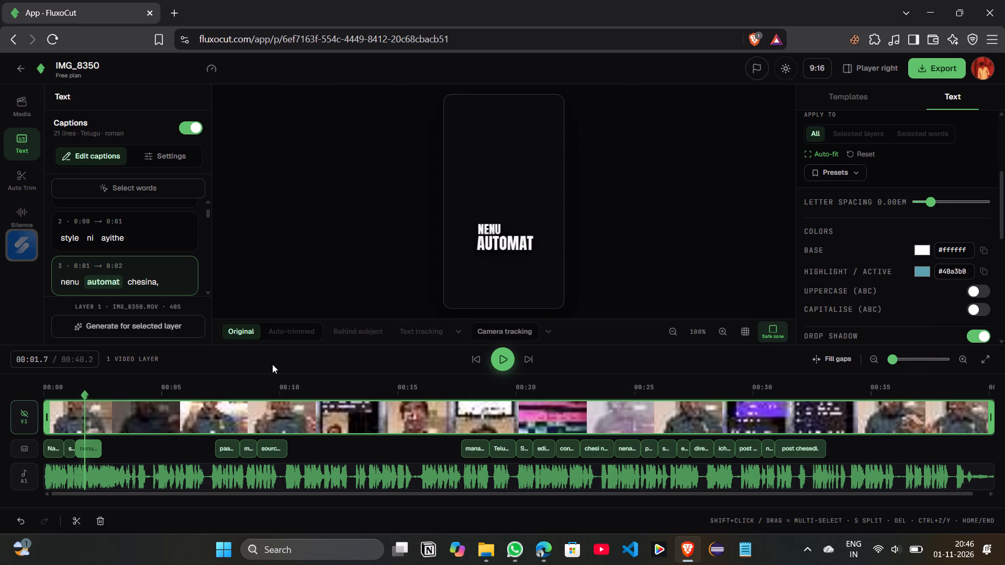
# Scrub the playhead between 00:00.0 and about 00:01.4 to check the highlight colour on the first two caption lines.
pyautogui.moveTo(83, 395); pyautogui.dragTo(42, 395)
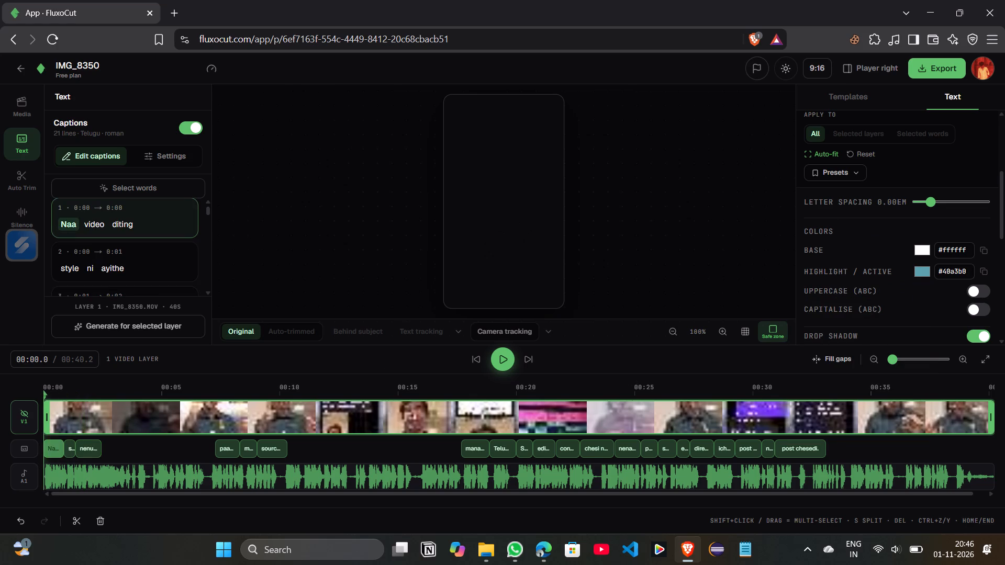
pyautogui.moveTo(42, 395); pyautogui.dragTo(79, 398)
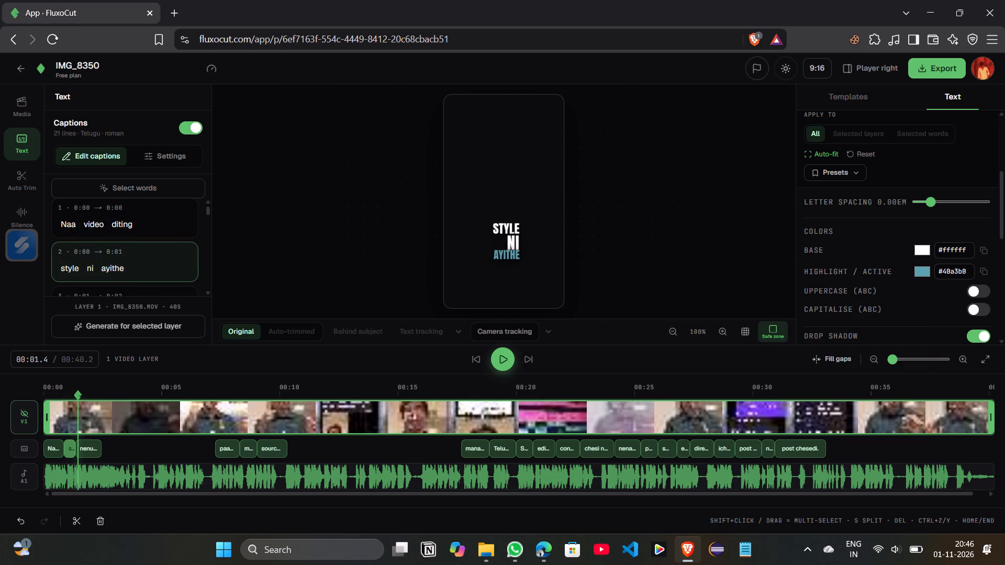
pyautogui.moveTo(79, 398); pyautogui.dragTo(51, 395)
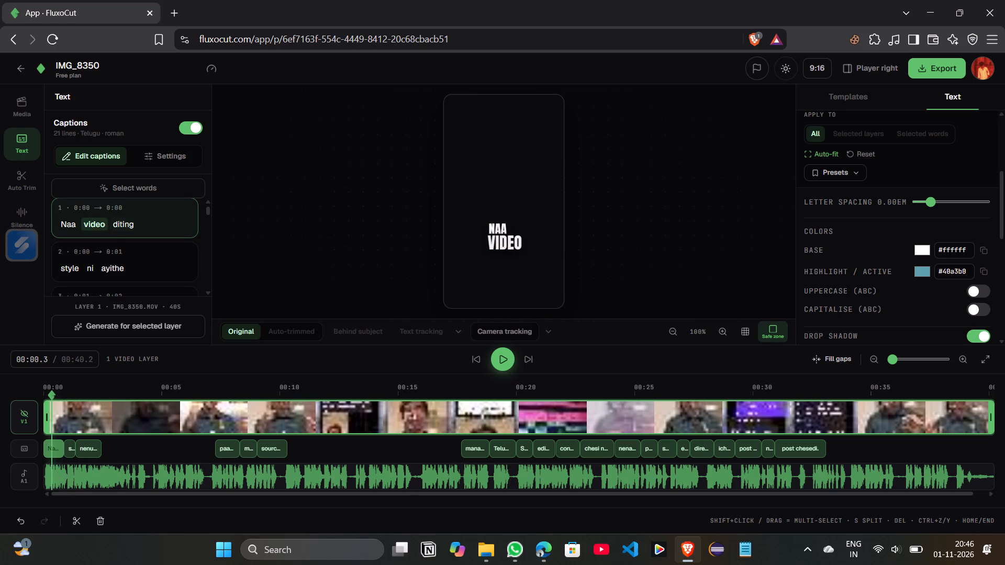
pyautogui.moveTo(51, 395); pyautogui.dragTo(61, 394)
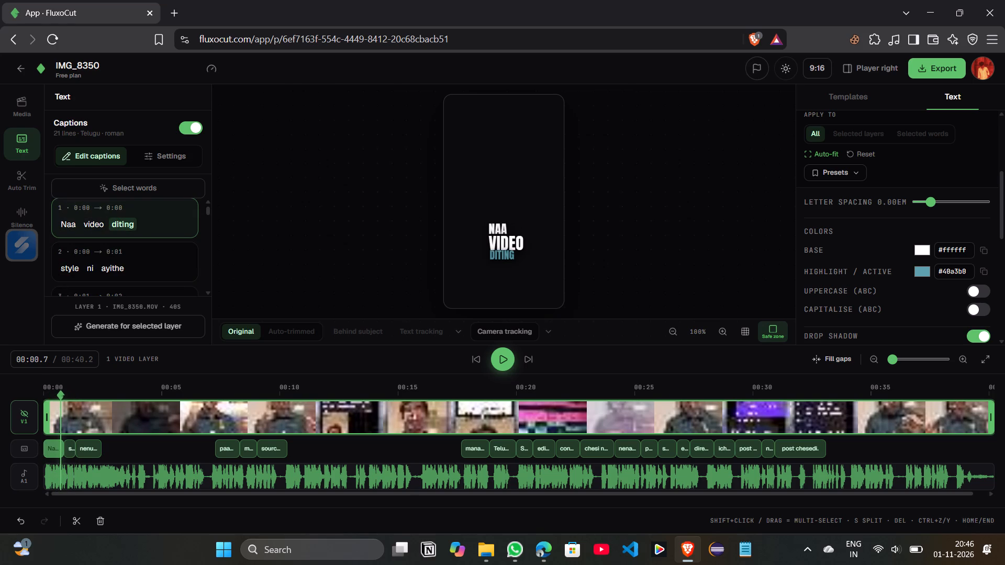
pyautogui.moveTo(61, 394); pyautogui.dragTo(62, 394)
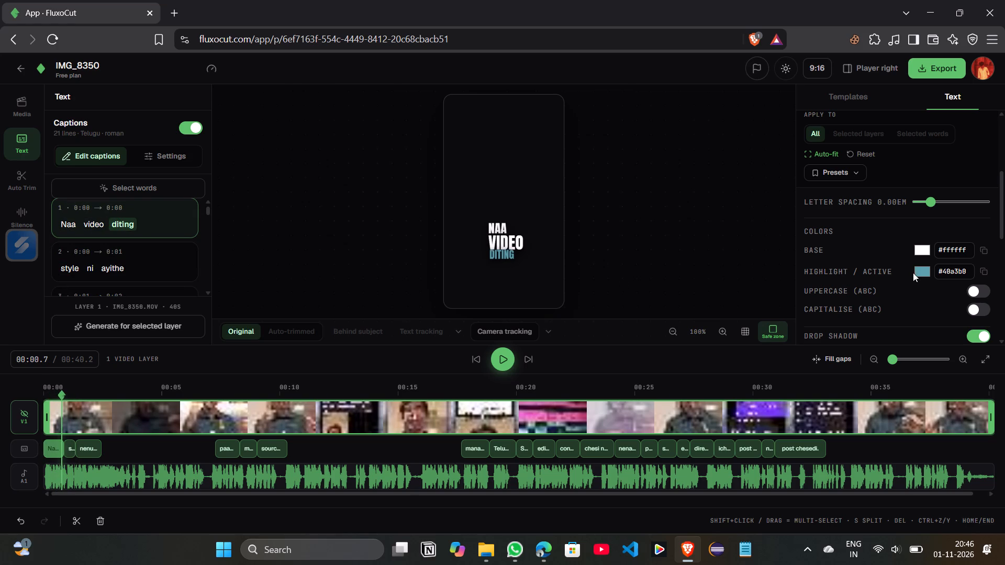
# Examine the captions' style settings, including highlight colour, size, drop shadow, glow and stroke options.
pyautogui.click(920, 273)
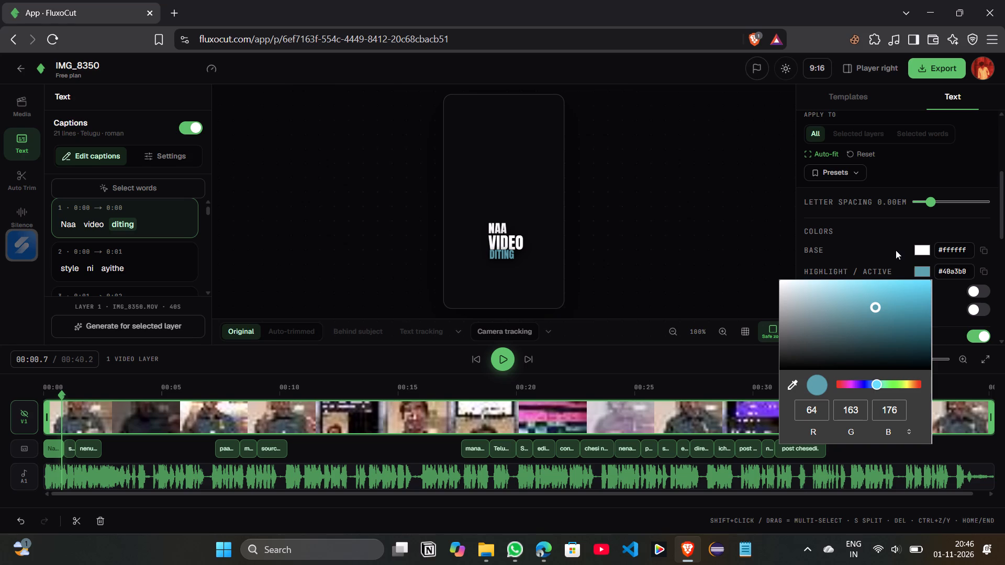
pyautogui.click(872, 227)
pyautogui.scroll(-1, 874, 261)
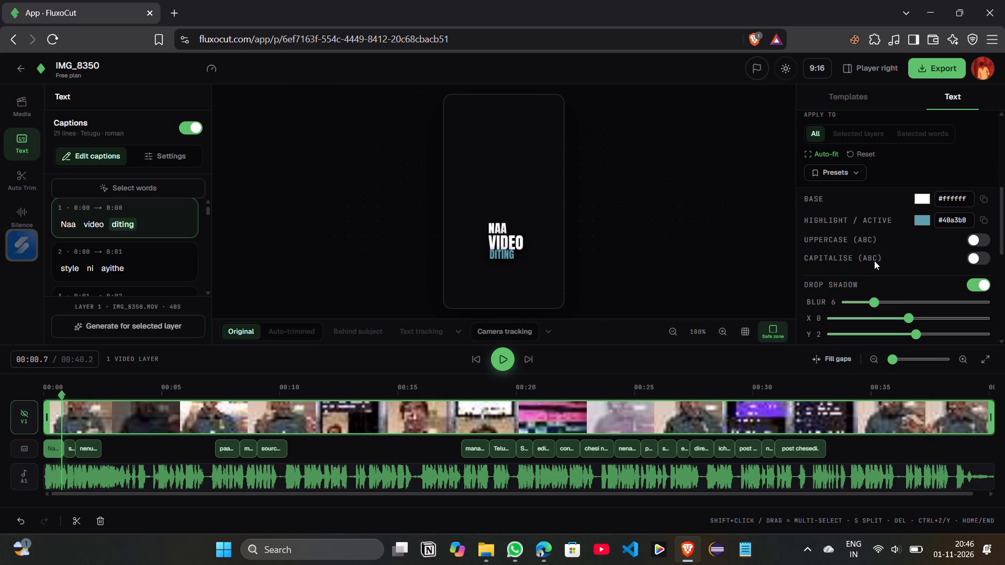
pyautogui.scroll(-4, 874, 261)
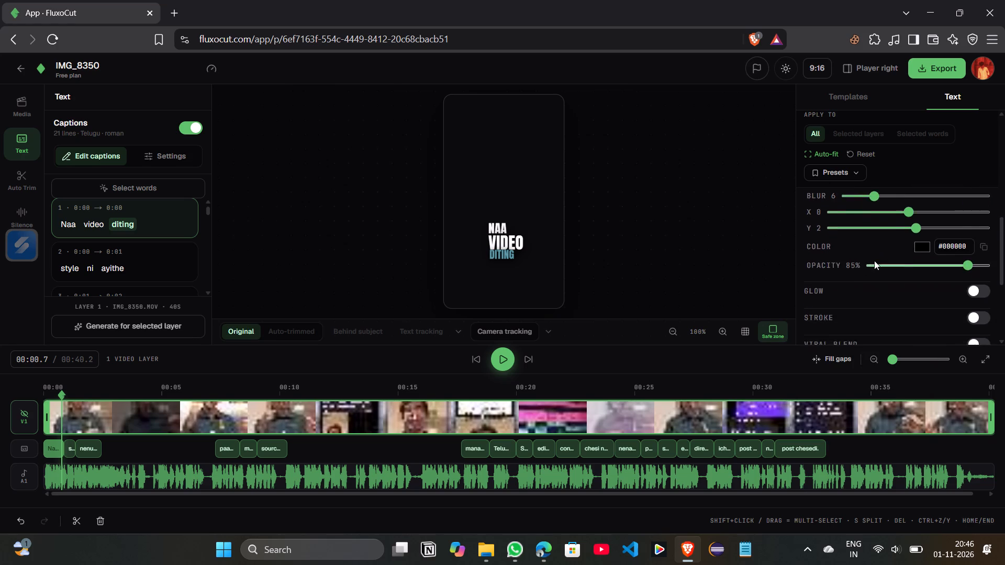
pyautogui.scroll(-1, 874, 261)
pyautogui.scroll(1, 874, 261)
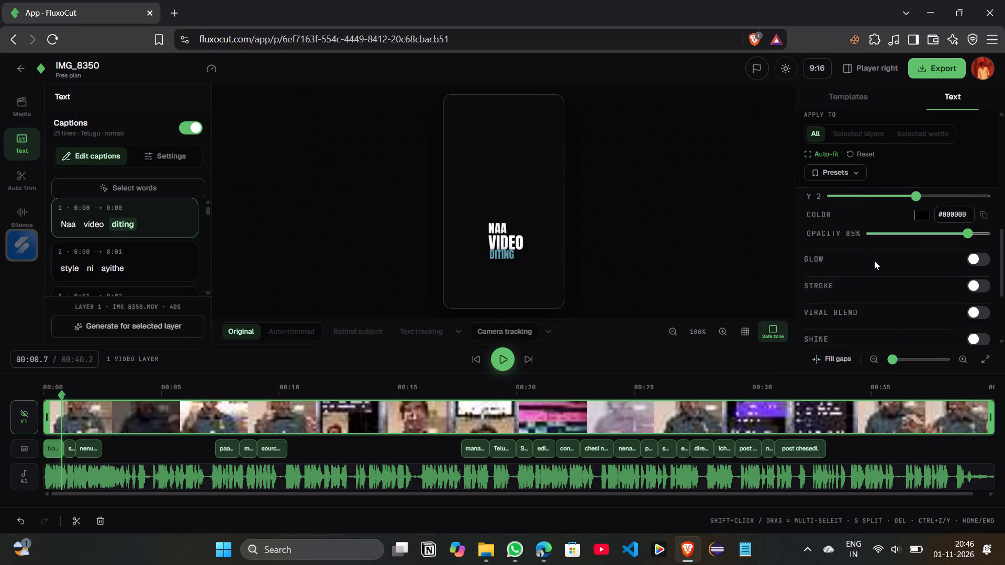
pyautogui.scroll(1, 874, 261)
pyautogui.scroll(-1, 874, 261)
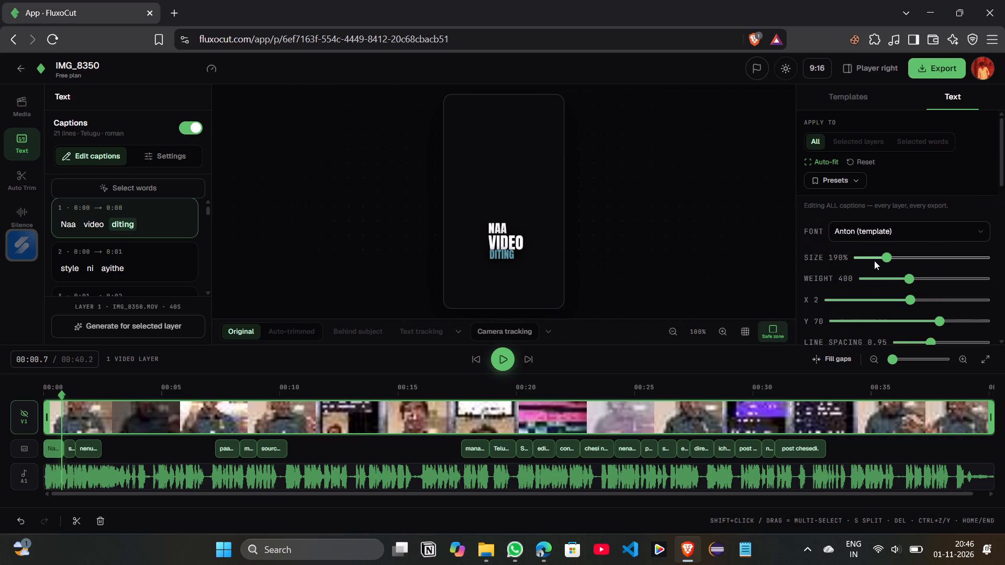
pyautogui.scroll(-1, 874, 261)
pyautogui.scroll(2, 874, 261)
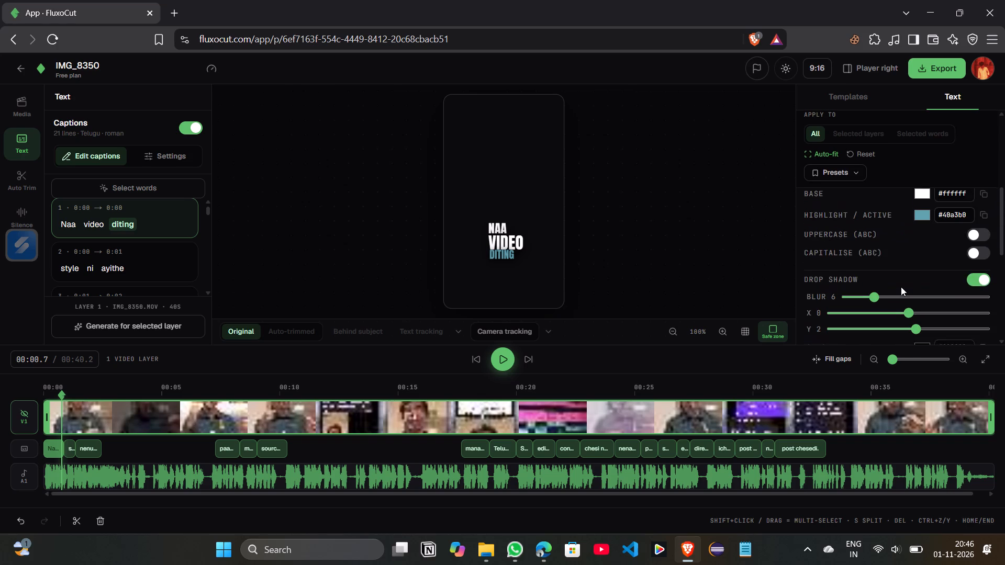
pyautogui.scroll(1, 901, 287)
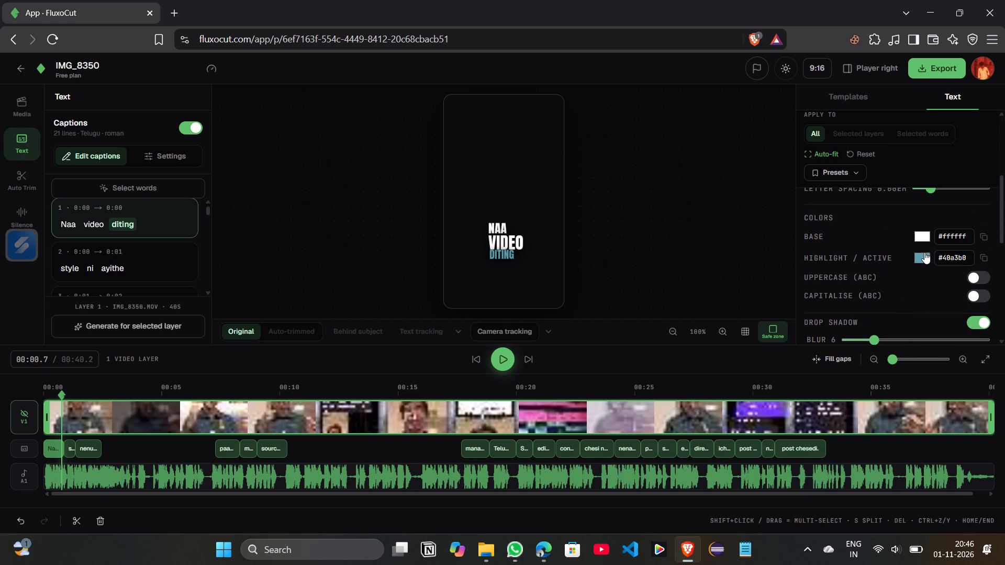
pyautogui.click(921, 253)
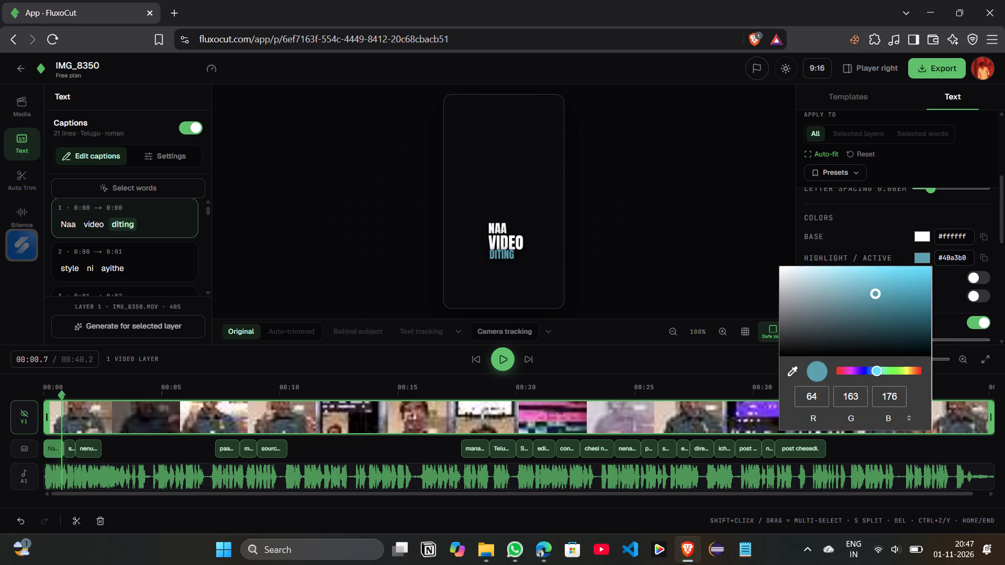
pyautogui.click(688, 246)
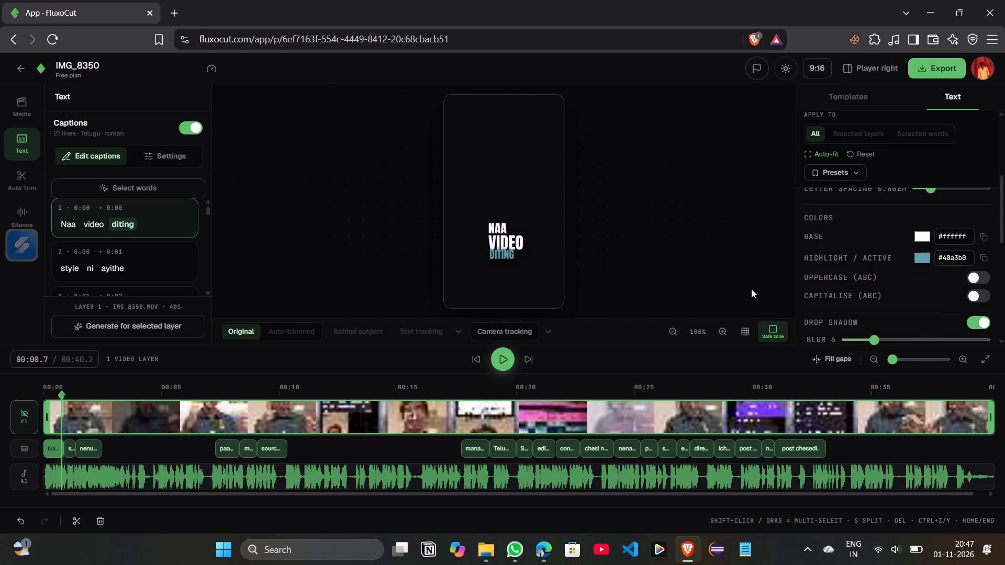
# Bring up the caption templates and return the playhead to 00:00.0.
pyautogui.click(861, 98)
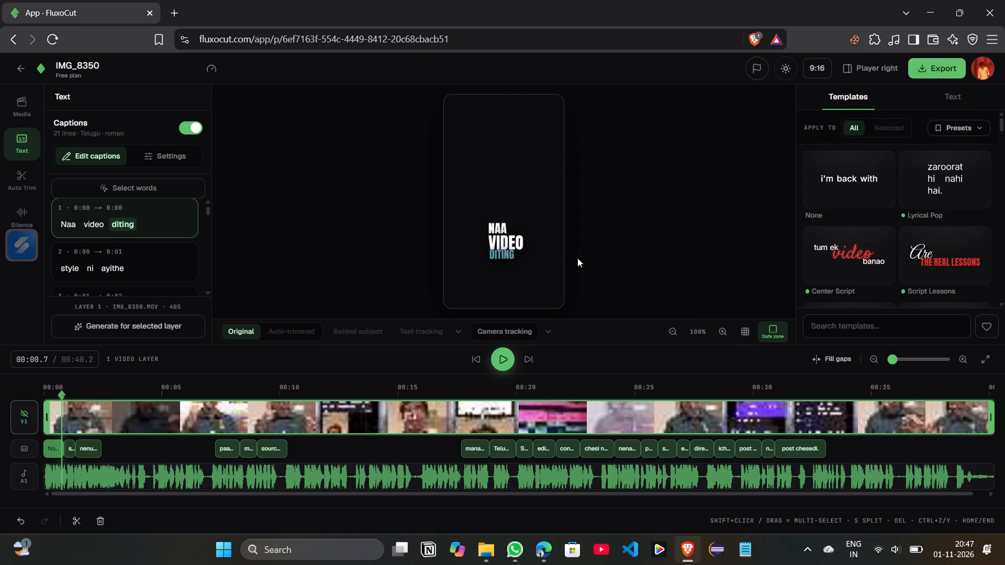
pyautogui.moveTo(62, 397); pyautogui.dragTo(61, 395)
pyautogui.moveTo(61, 395); pyautogui.dragTo(32, 391)
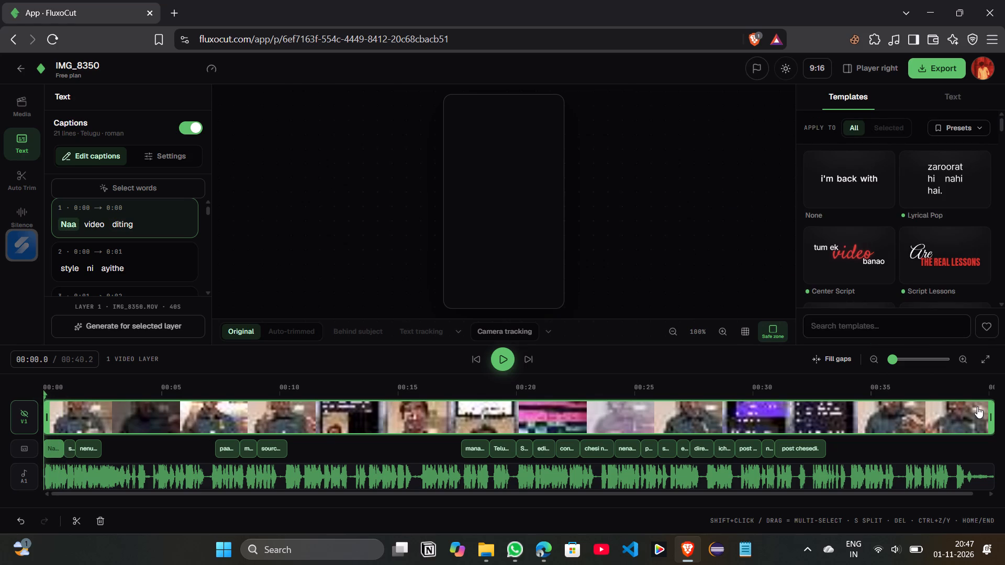
# Trim the end of the video clip to shorten the project to 16.8 s, and place the playhead at 00:03.3.
pyautogui.moveTo(990, 412); pyautogui.dragTo(985, 412)
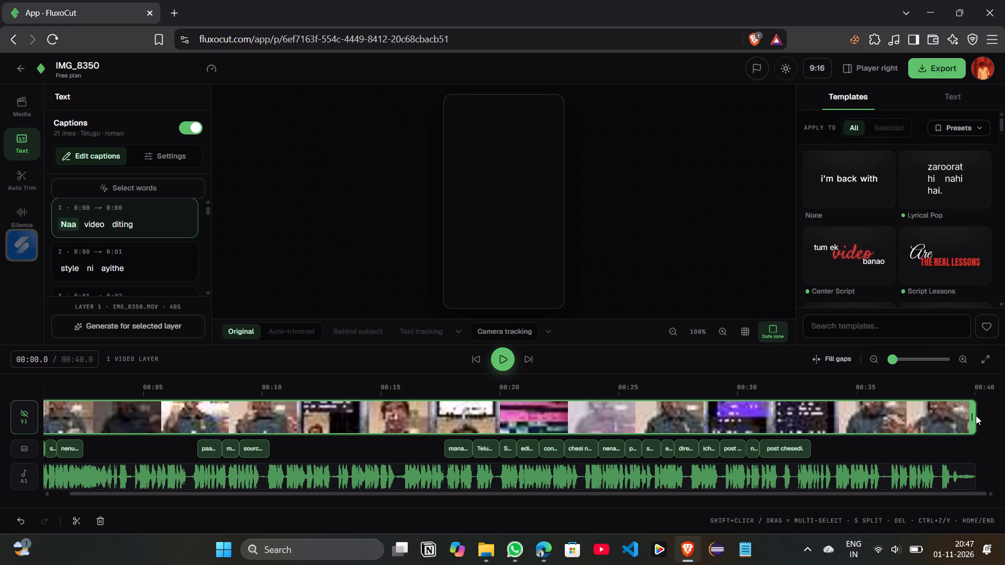
pyautogui.moveTo(974, 415); pyautogui.dragTo(674, 433)
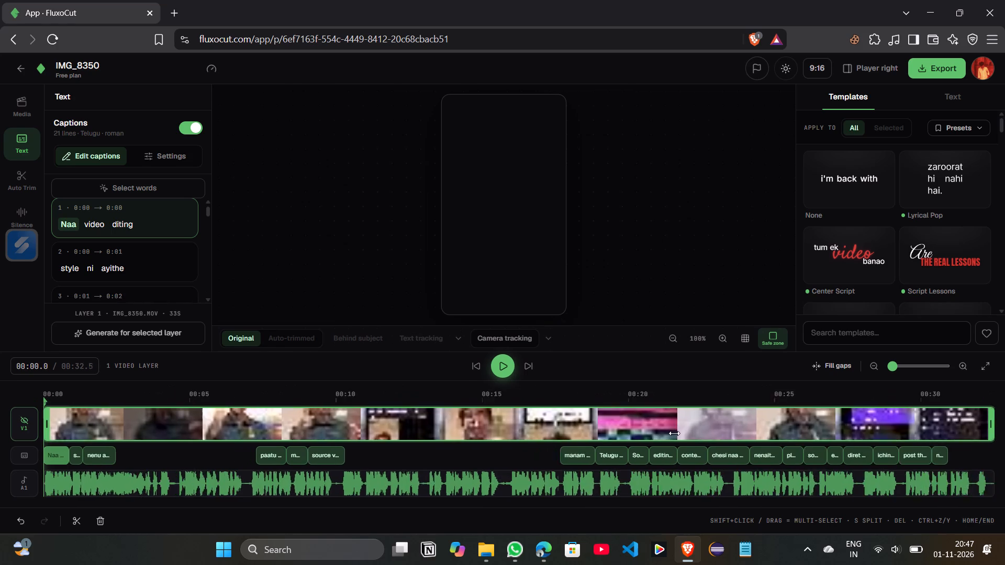
pyautogui.moveTo(674, 433); pyautogui.dragTo(423, 419)
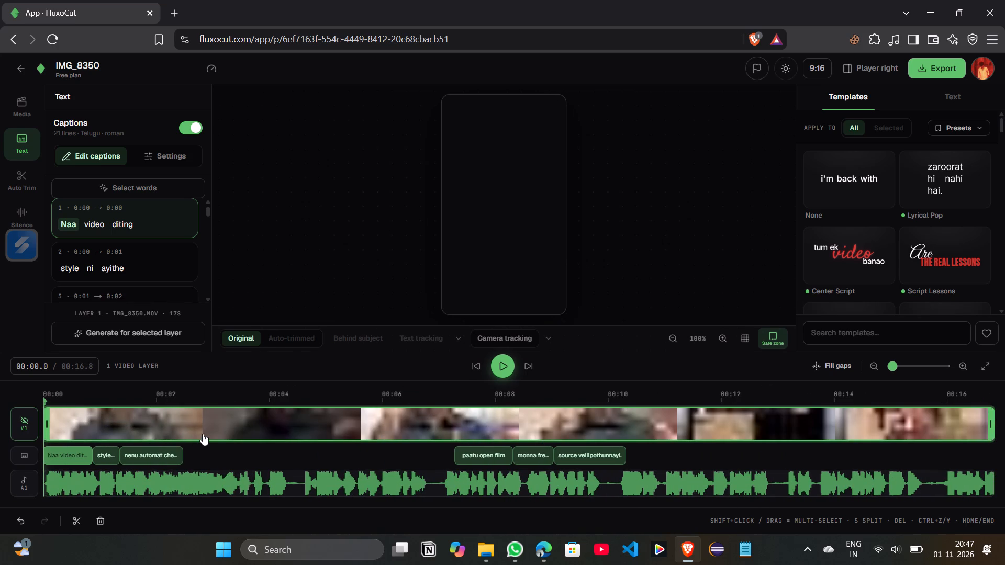
pyautogui.click(233, 427)
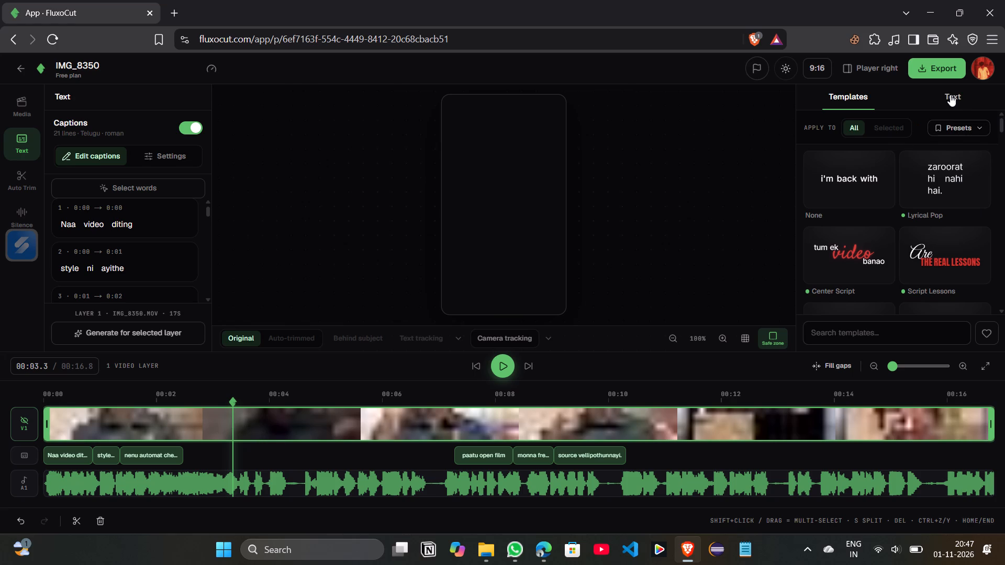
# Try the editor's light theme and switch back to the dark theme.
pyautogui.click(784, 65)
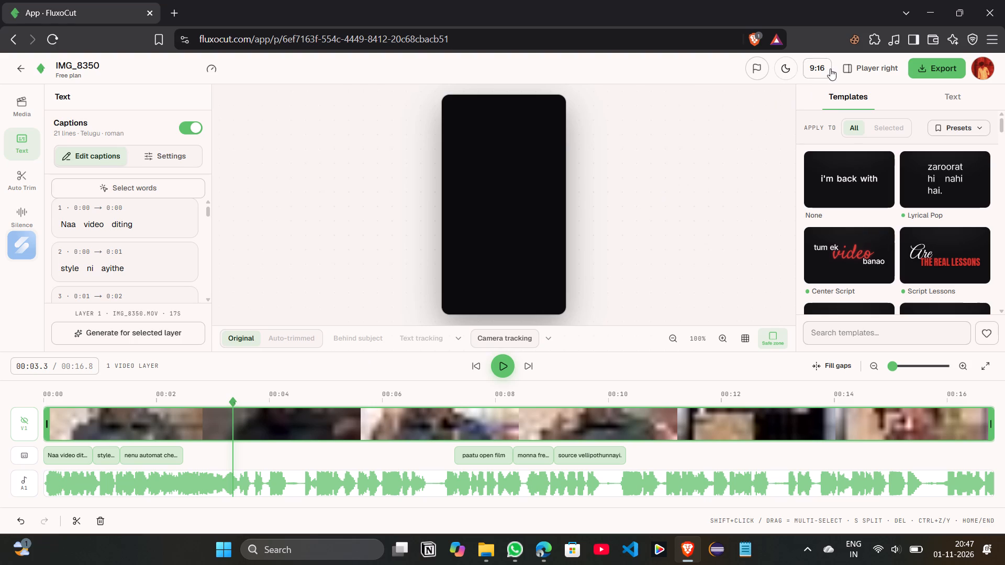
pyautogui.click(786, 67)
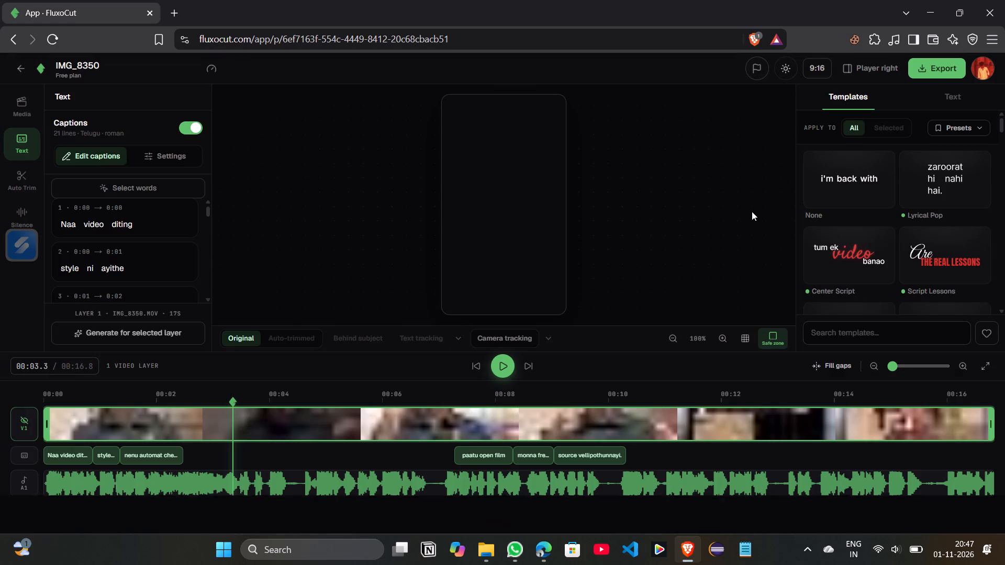
# Examine the caption settings and read through the caption lines in the edit list.
pyautogui.click(163, 155)
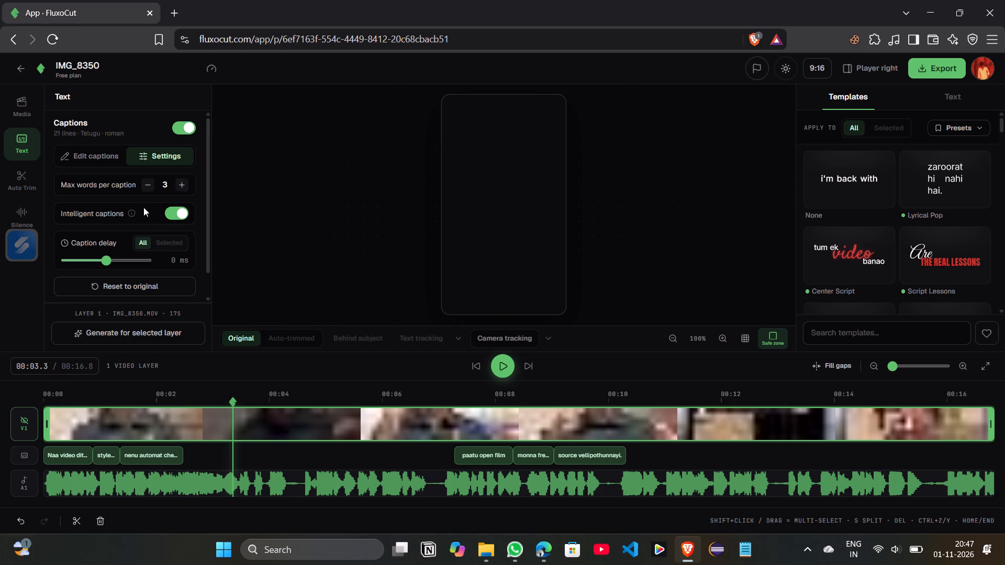
pyautogui.scroll(-3, 143, 207)
pyautogui.scroll(3, 143, 207)
pyautogui.click(88, 156)
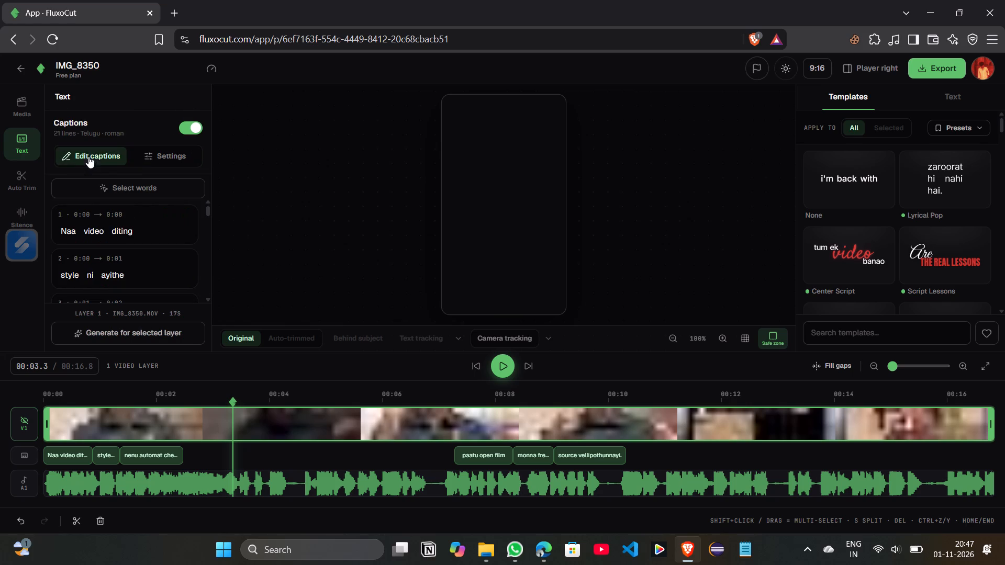
pyautogui.scroll(-2, 138, 232)
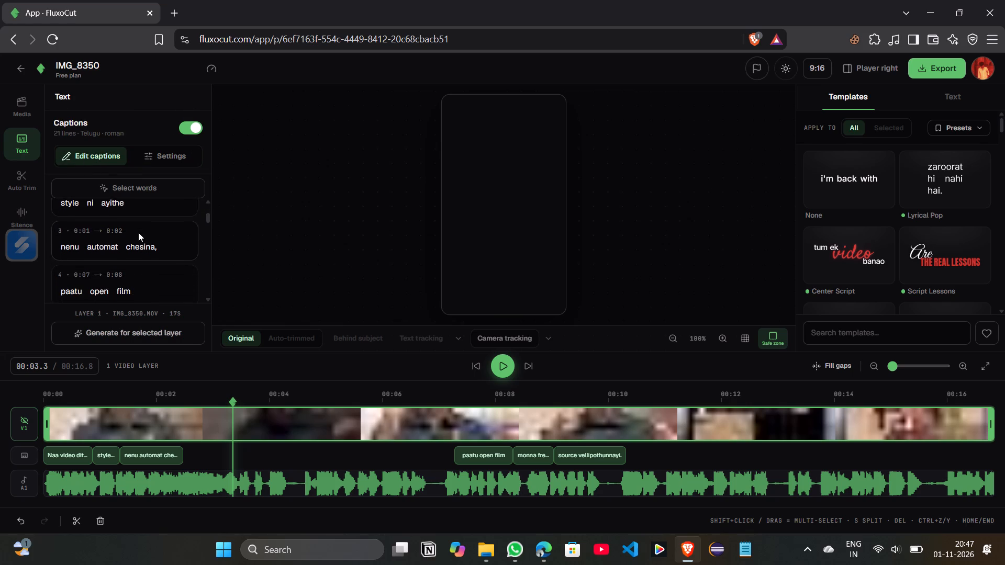
pyautogui.scroll(-2, 138, 232)
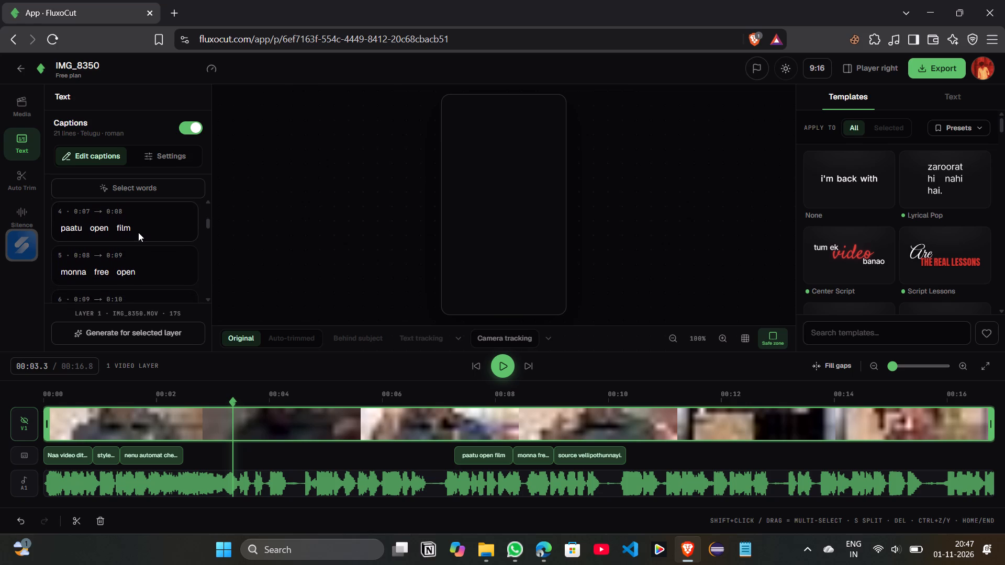
pyautogui.scroll(-1, 138, 232)
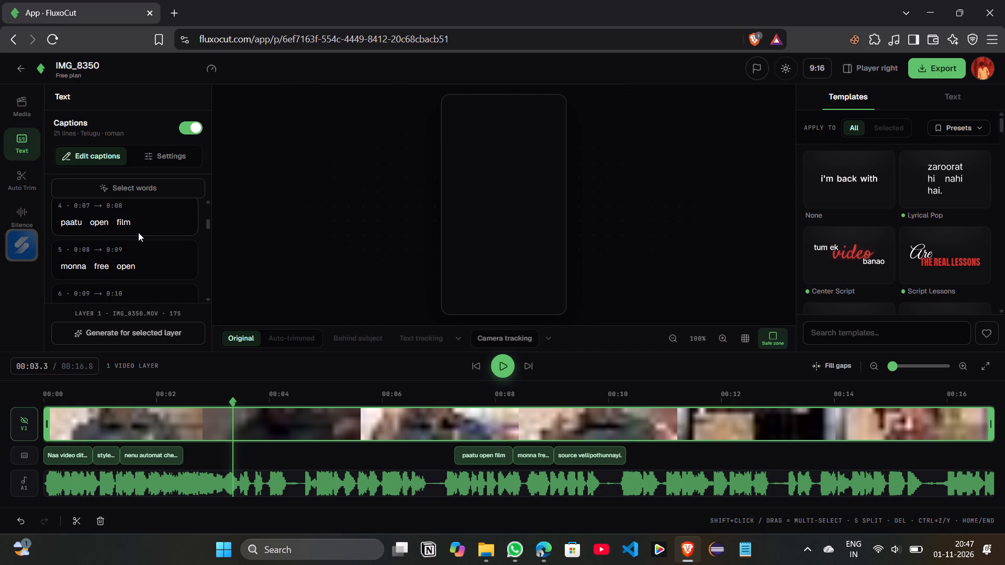
pyautogui.scroll(1, 138, 232)
pyautogui.click(150, 289)
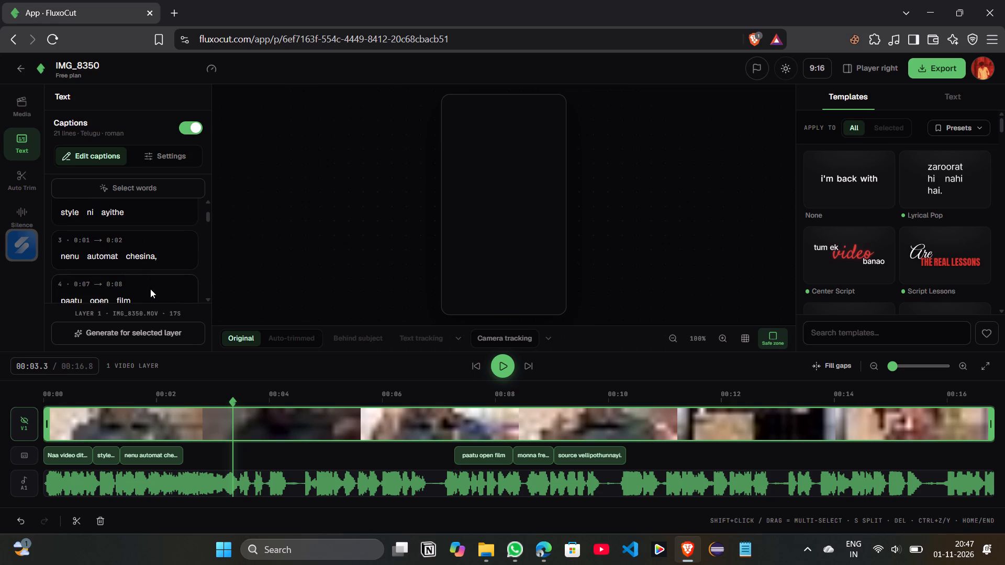
# Select the "paatu open film" caption, scrub through the opening captions, and enable Behind subject for the selected caption at 00:04.2.
pyautogui.click(490, 454)
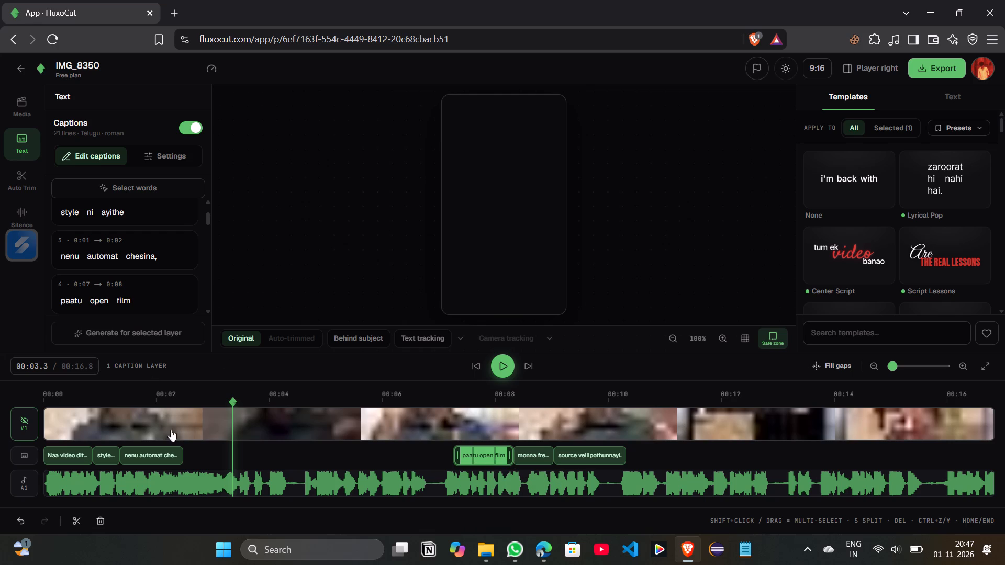
pyautogui.moveTo(232, 403); pyautogui.dragTo(36, 397)
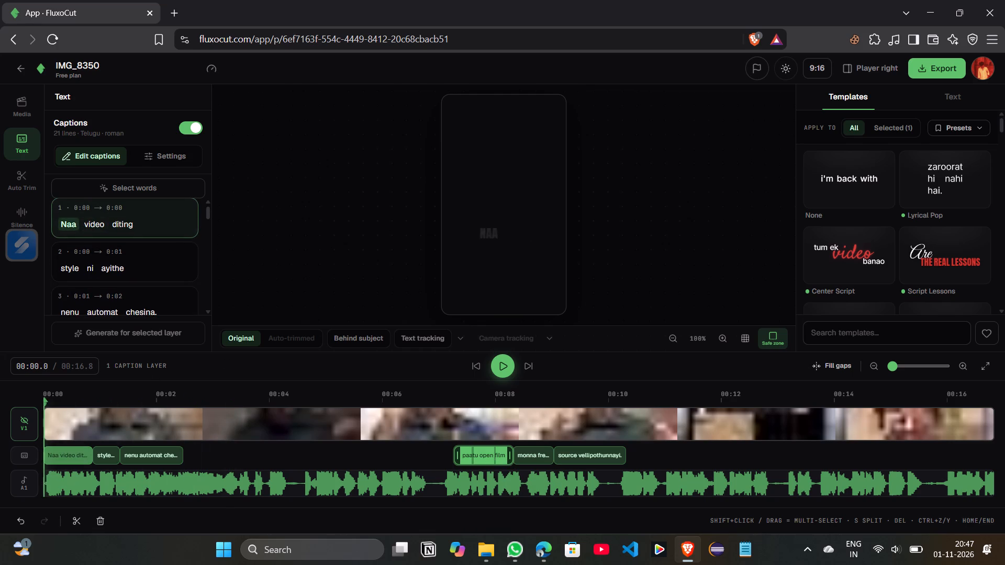
pyautogui.moveTo(36, 397); pyautogui.dragTo(131, 400)
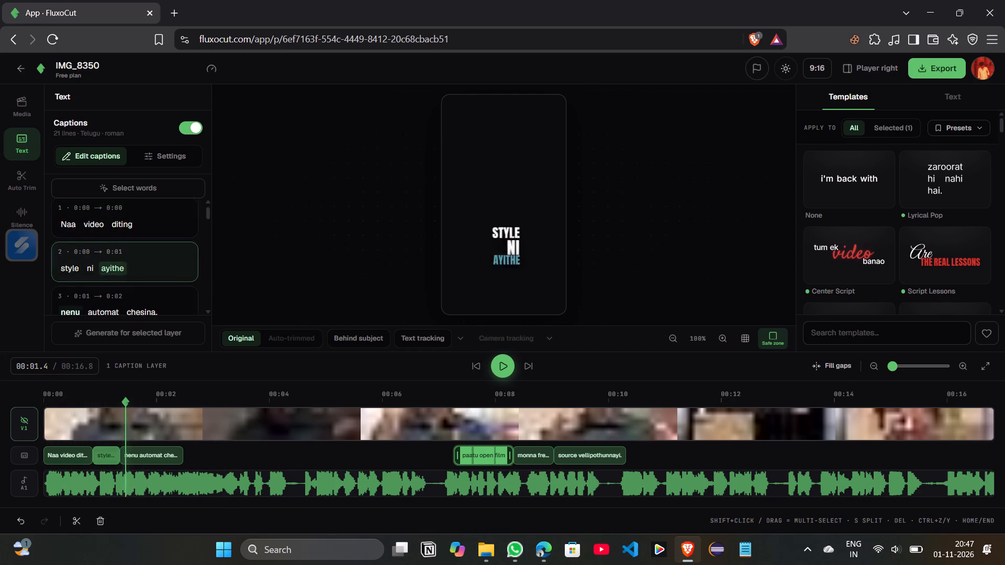
pyautogui.moveTo(131, 400); pyautogui.dragTo(180, 405)
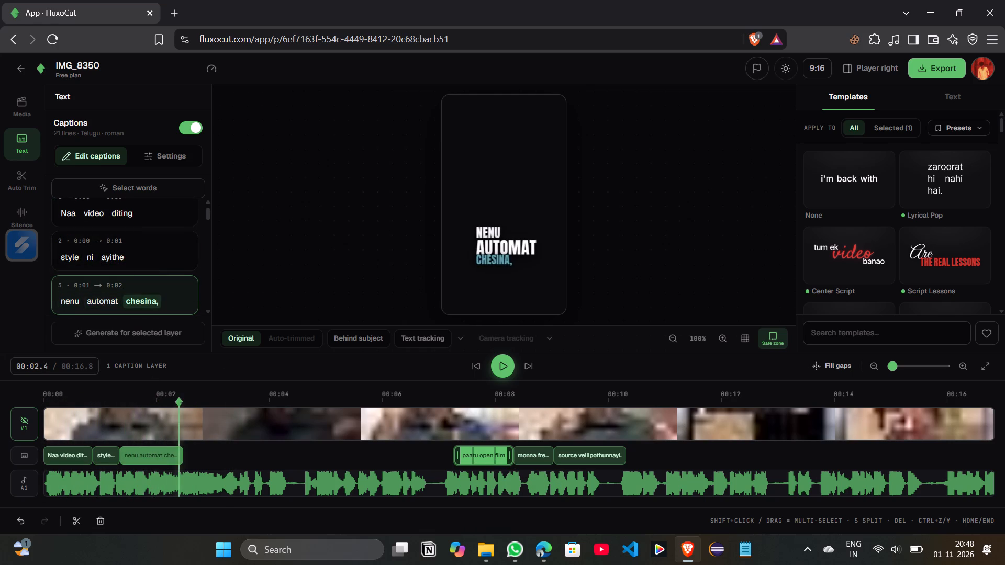
pyautogui.moveTo(180, 405); pyautogui.dragTo(17, 395)
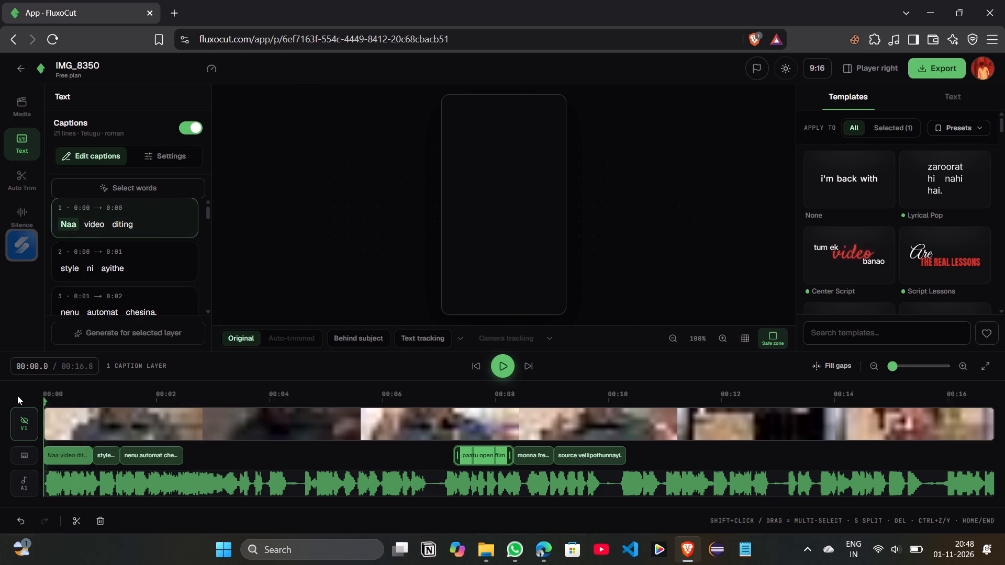
pyautogui.click(28, 461)
pyautogui.click(27, 456)
pyautogui.click(32, 485)
pyautogui.click(282, 483)
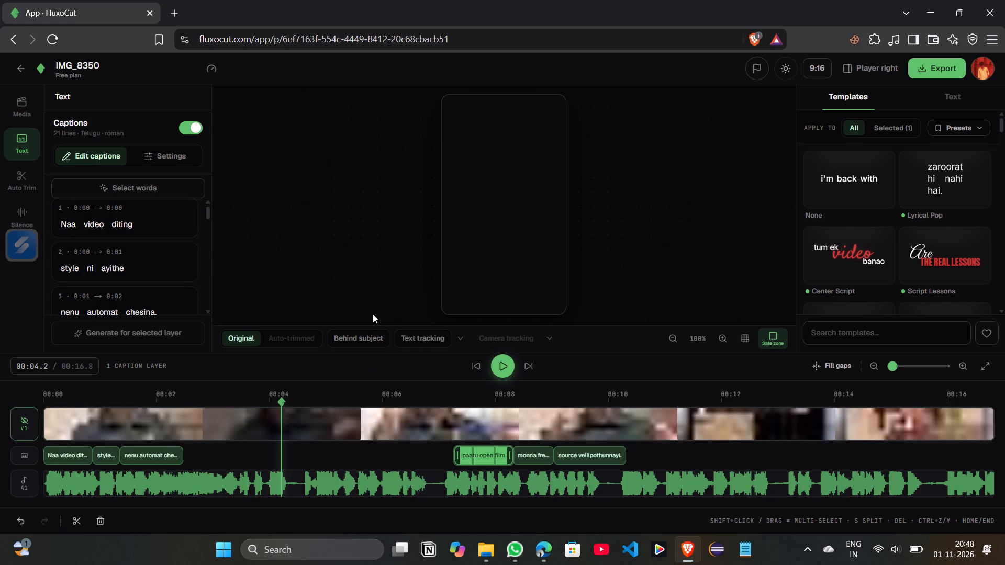
pyautogui.click(360, 338)
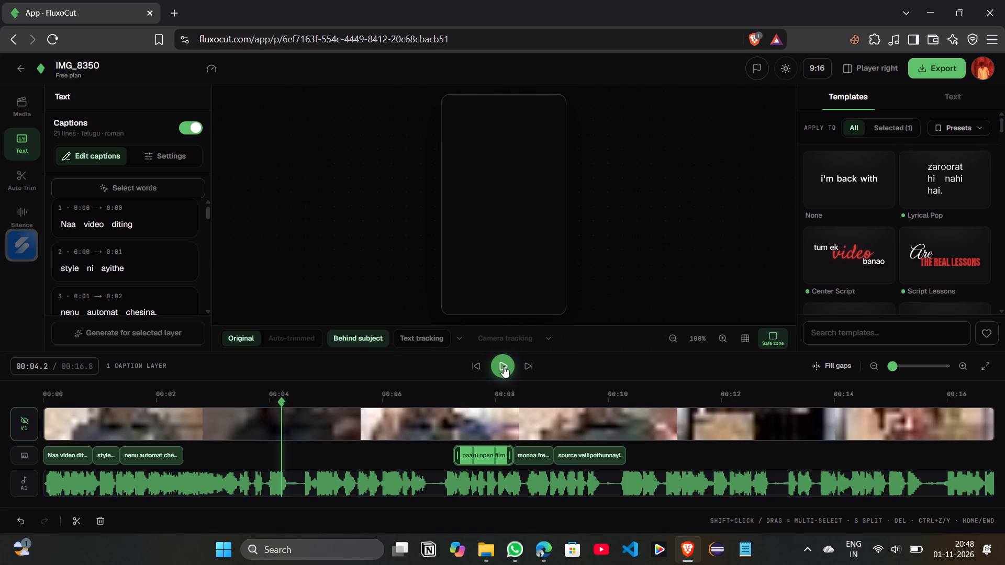
# Scrub back through the opening captions to check their preview, leaving the playhead at 00:03.0.
pyautogui.moveTo(281, 404); pyautogui.dragTo(242, 401)
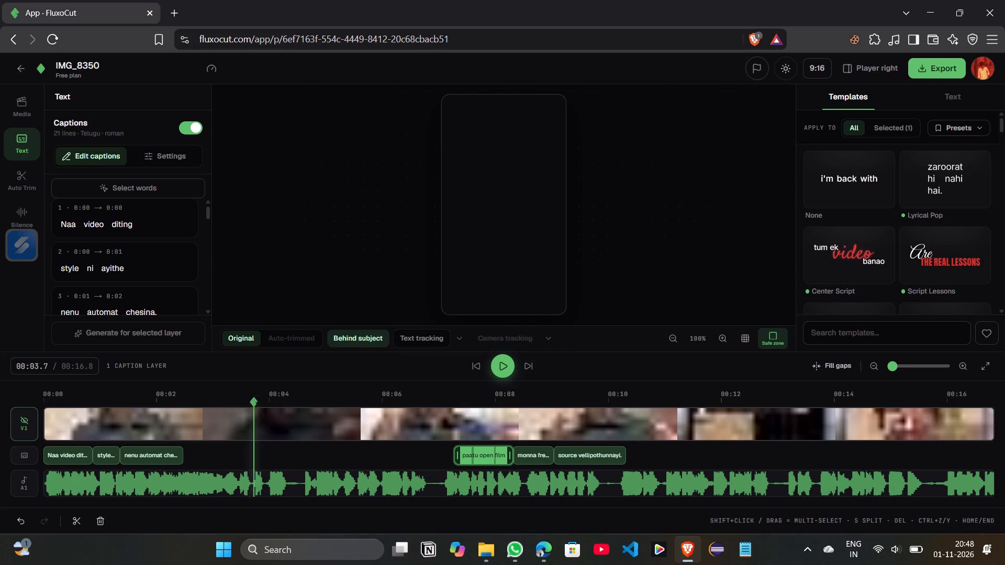
pyautogui.moveTo(242, 401); pyautogui.dragTo(110, 415)
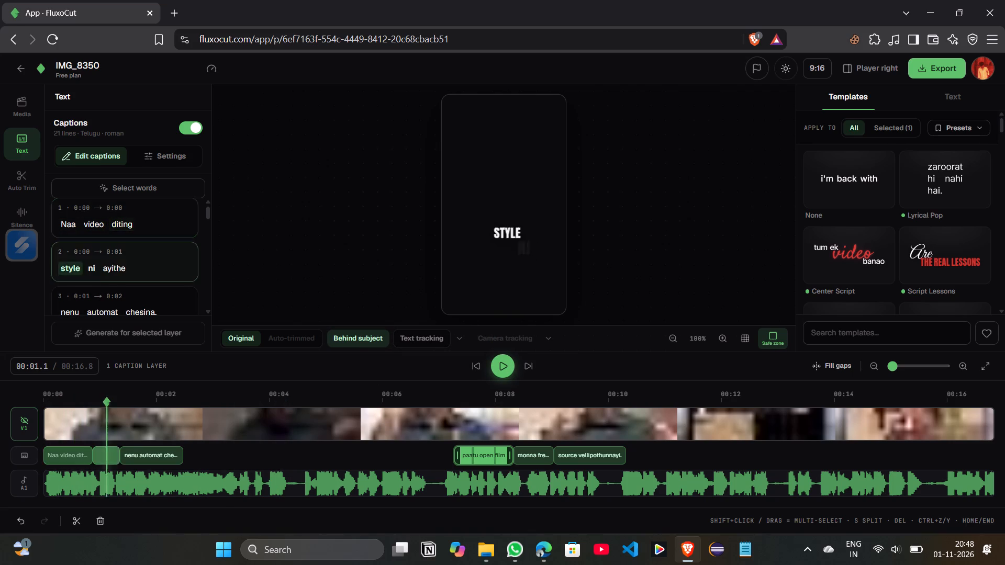
pyautogui.moveTo(110, 415); pyautogui.dragTo(213, 430)
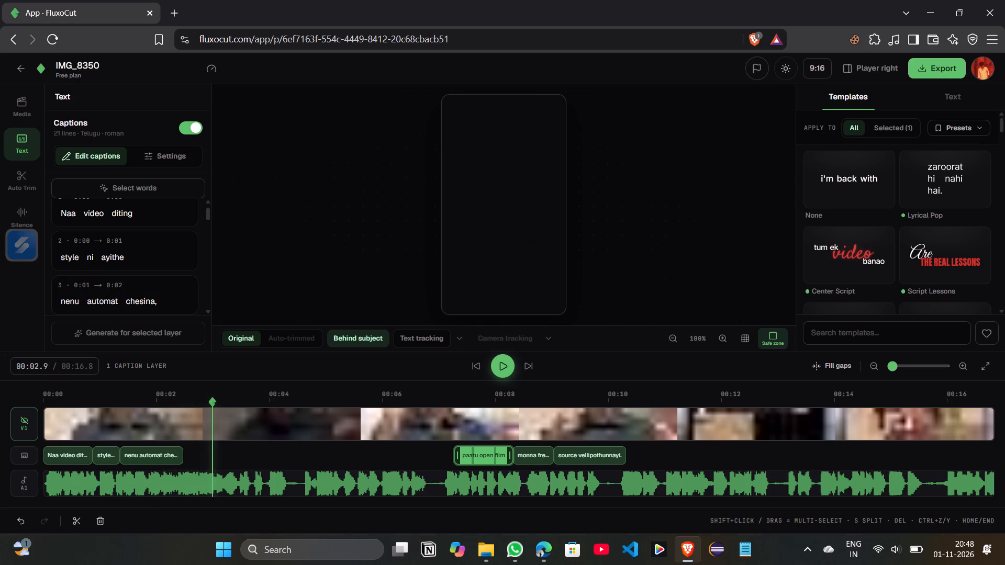
pyautogui.moveTo(213, 430); pyautogui.dragTo(215, 430)
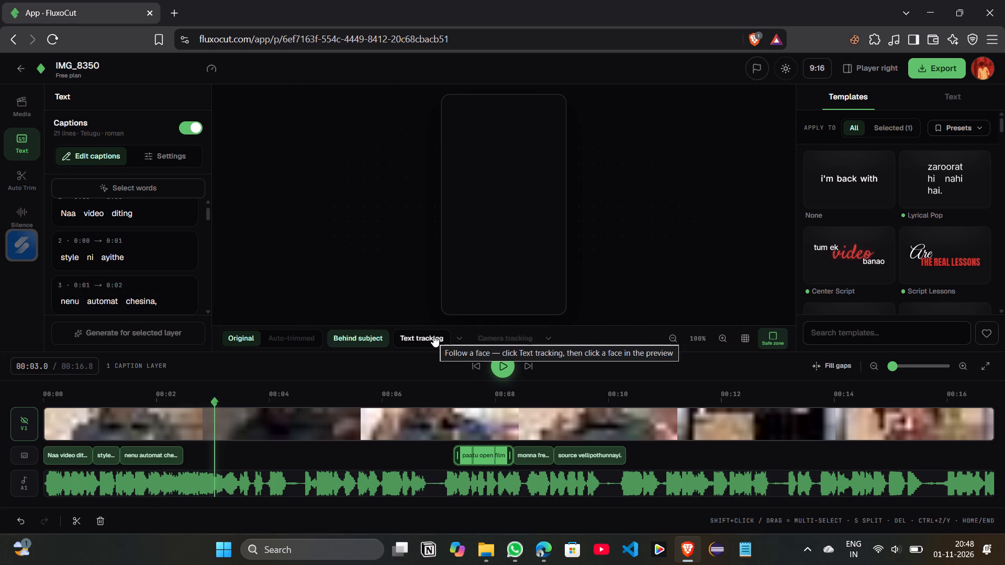
# Turn on the grid overlay in the video preview, and try zooming the preview in and back to 100%.
pyautogui.click(747, 339)
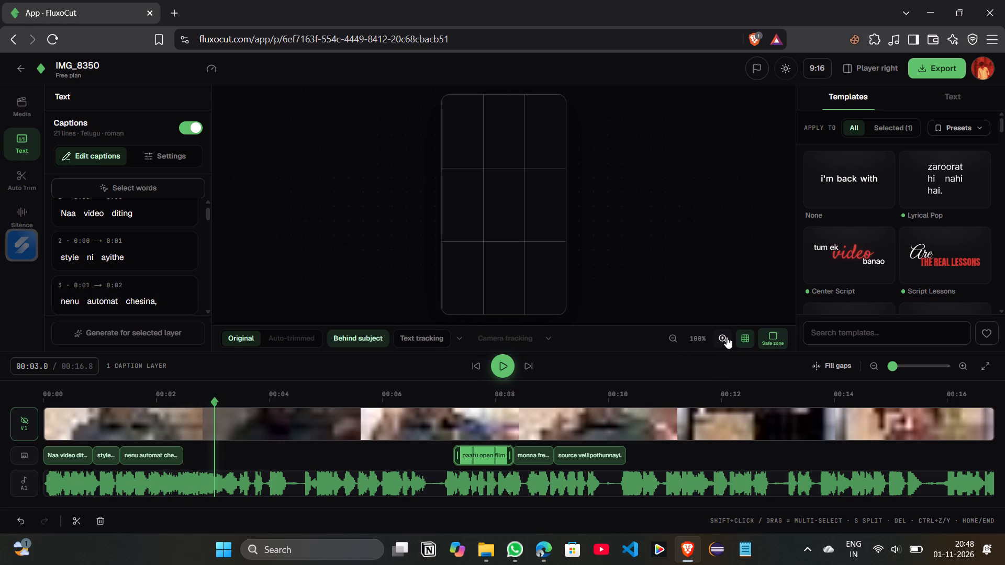
pyautogui.click(727, 337)
pyautogui.click(672, 338)
pyautogui.click(849, 106)
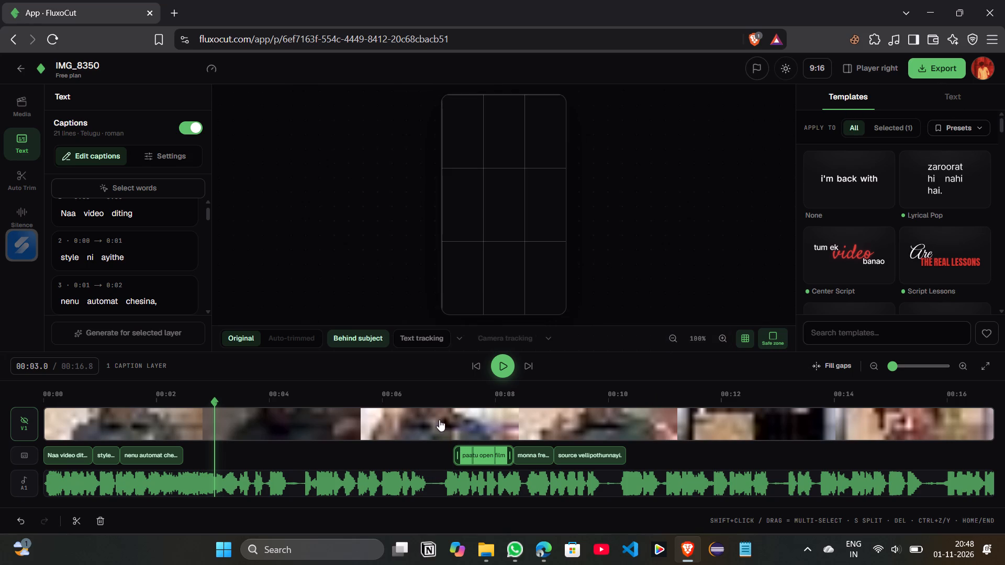
# Select the video clip, play the opening captions from about 00:00.3, and place the playhead at 00:00.9.
pyautogui.click(439, 420)
pyautogui.moveTo(440, 404); pyautogui.dragTo(312, 400)
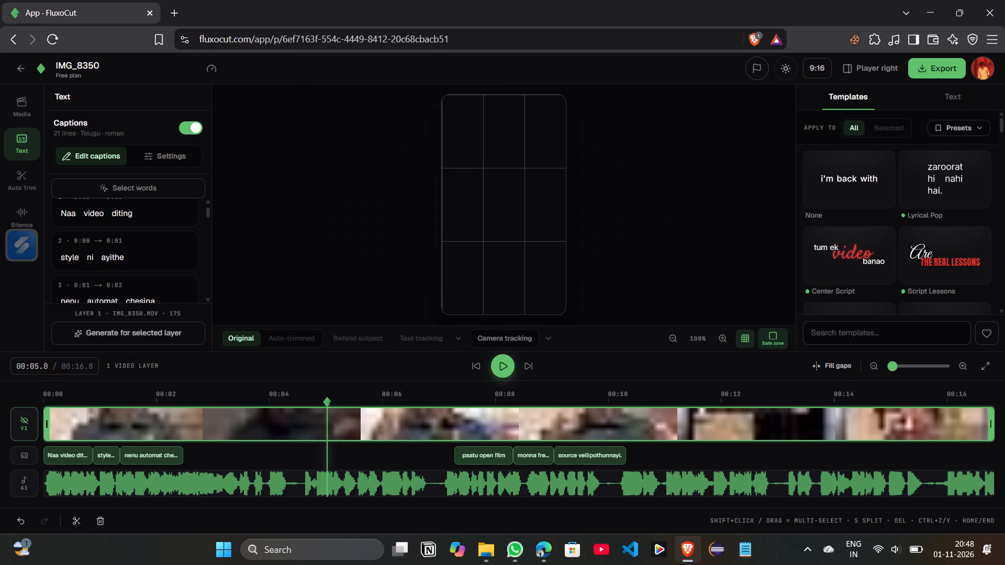
pyautogui.moveTo(312, 400); pyautogui.dragTo(63, 416)
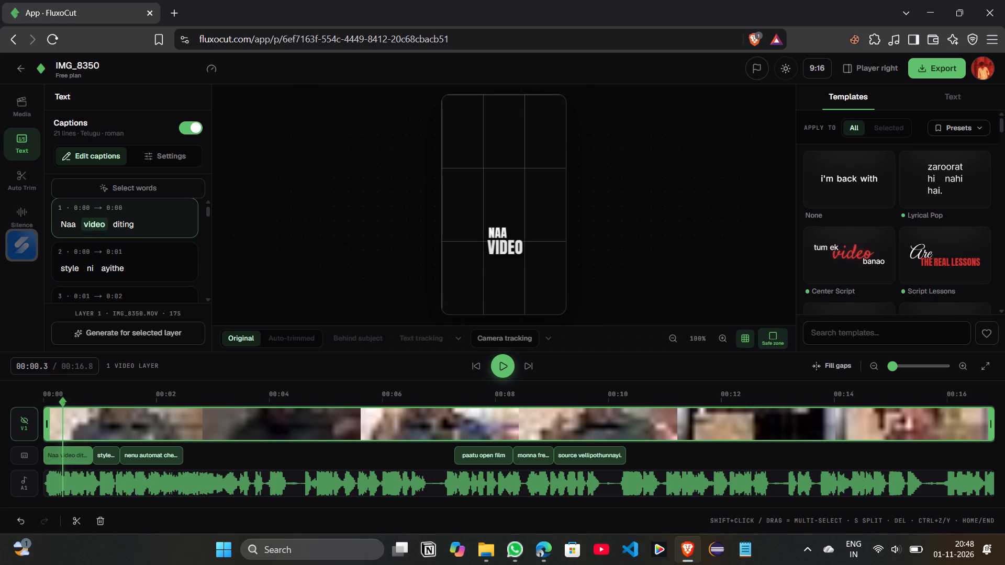
pyautogui.moveTo(63, 416); pyautogui.dragTo(63, 416)
pyautogui.click(502, 361)
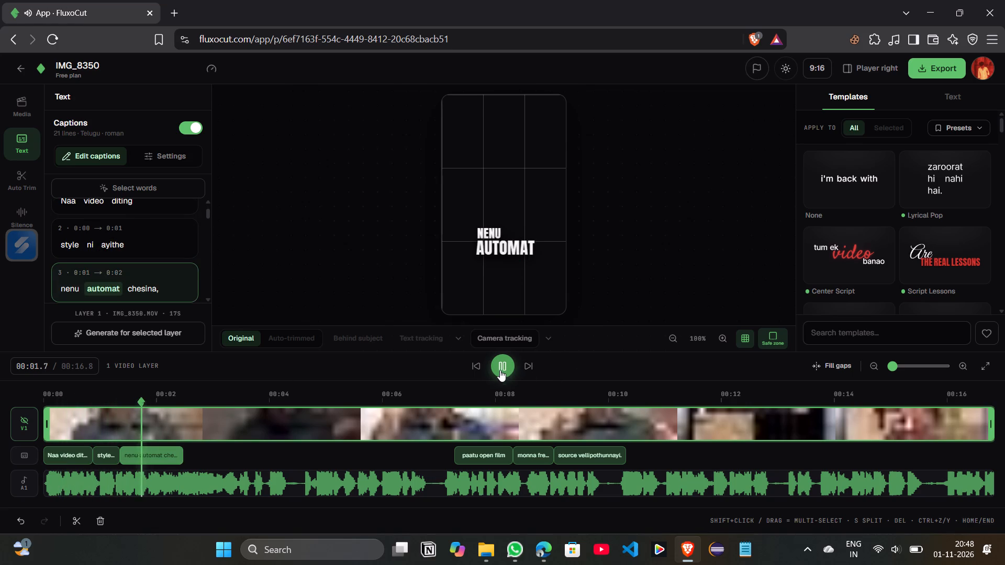
pyautogui.click(504, 366)
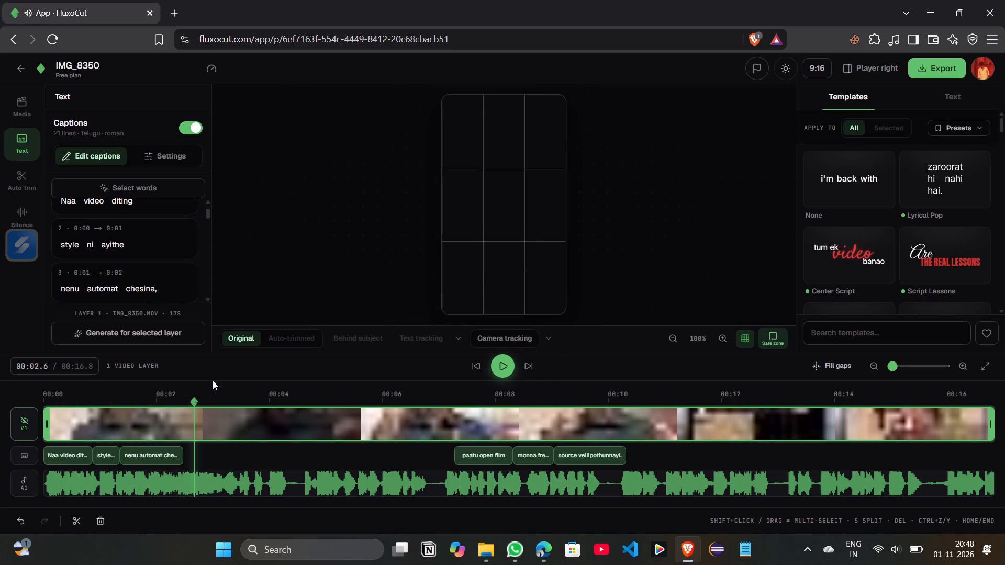
pyautogui.moveTo(194, 399); pyautogui.dragTo(96, 408)
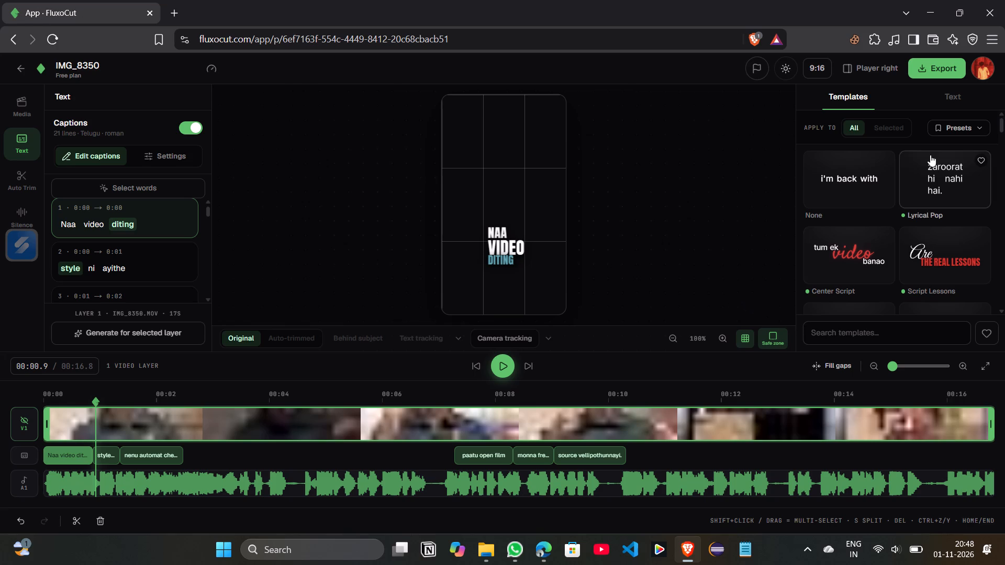
# Set the highlight/active text colour of all captions to golden yellow #ddb72c.
pyautogui.click(949, 101)
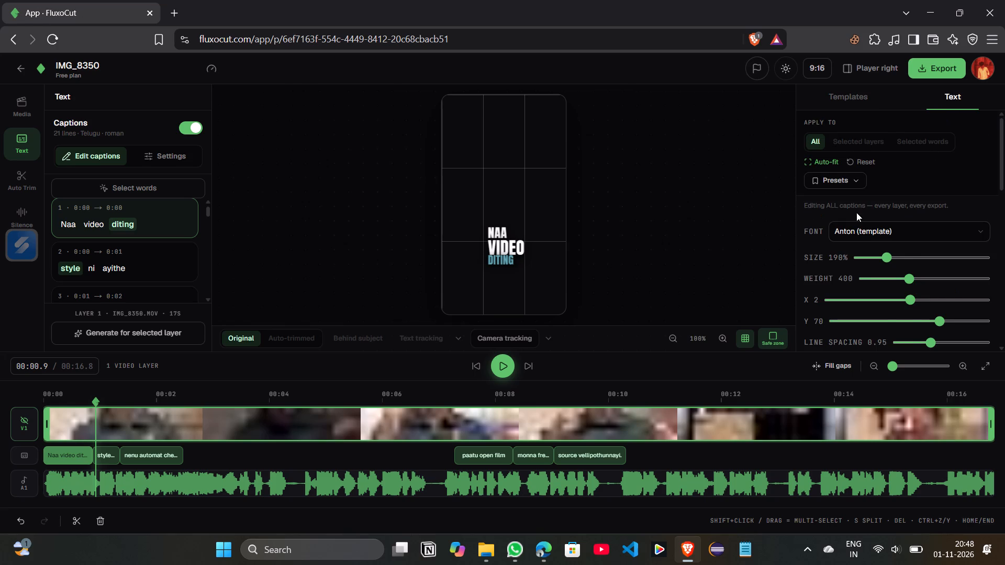
pyautogui.scroll(-4, 856, 212)
pyautogui.click(922, 256)
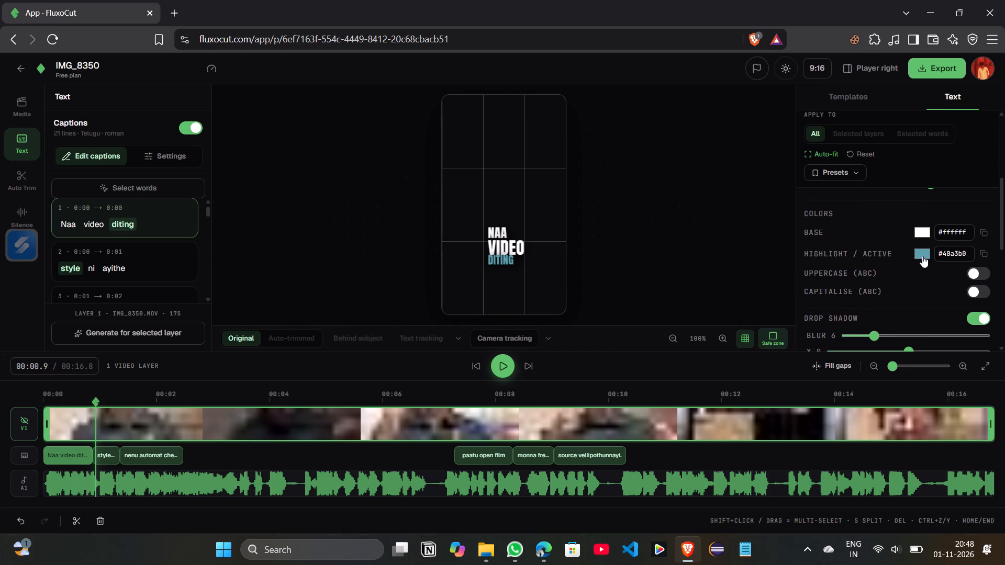
pyautogui.moveTo(874, 364); pyautogui.dragTo(906, 368)
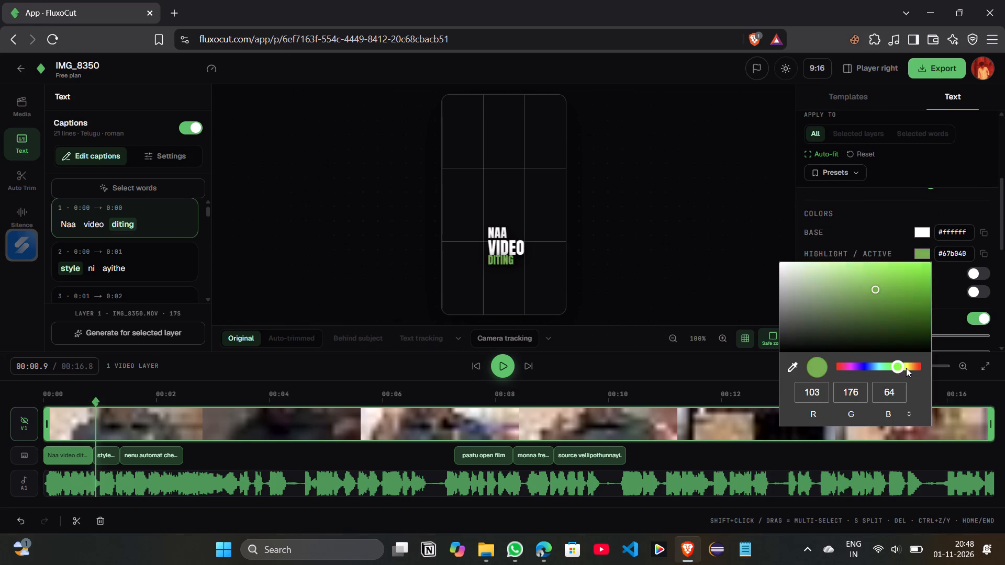
pyautogui.moveTo(906, 368); pyautogui.dragTo(907, 366)
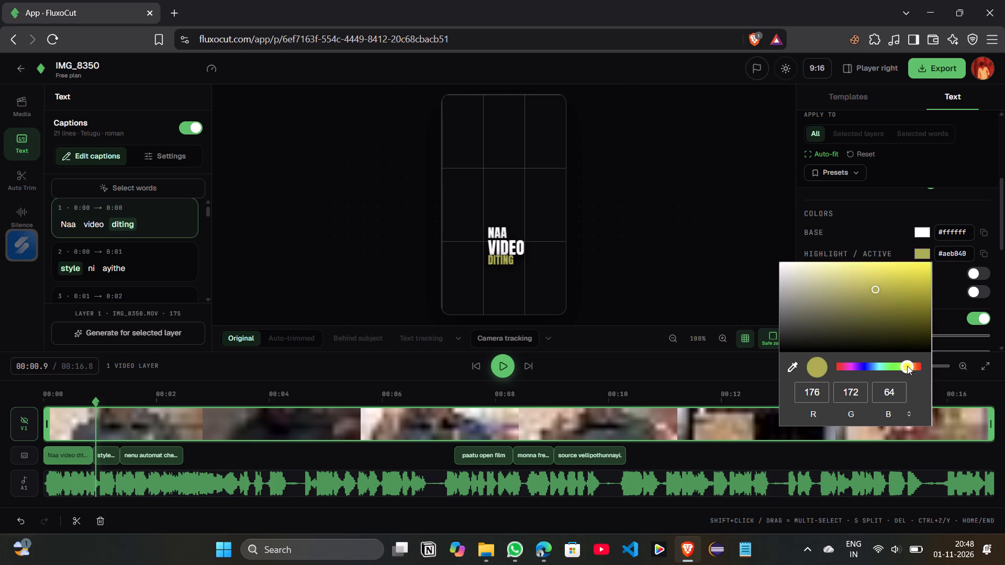
pyautogui.moveTo(907, 366); pyautogui.dragTo(910, 366)
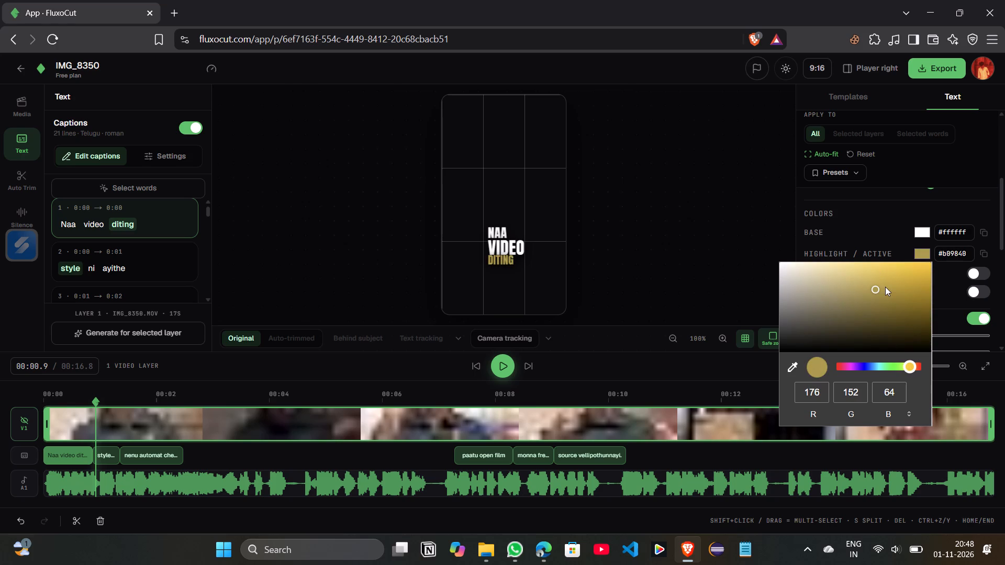
pyautogui.moveTo(875, 294); pyautogui.dragTo(907, 279)
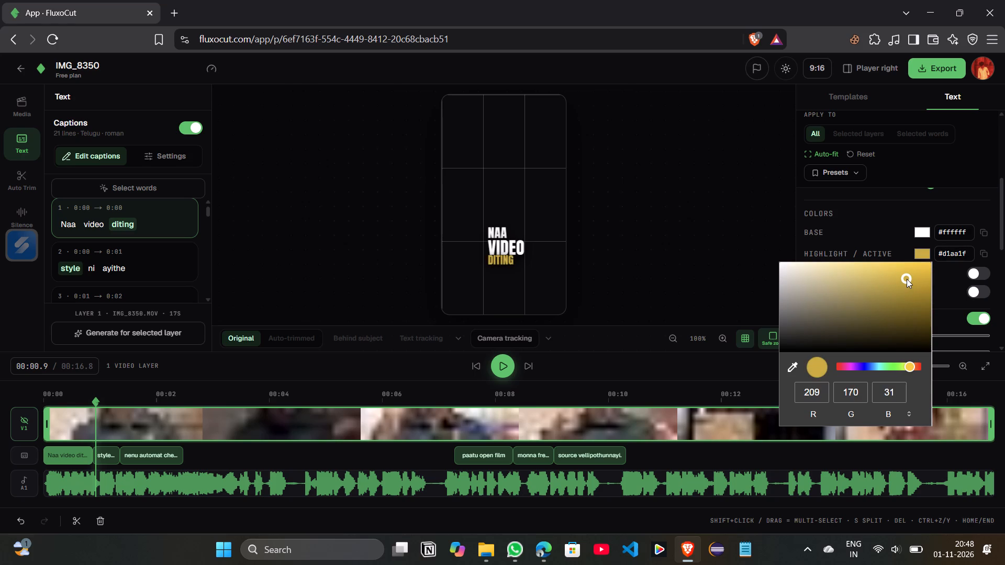
pyautogui.moveTo(907, 279); pyautogui.dragTo(902, 279)
pyautogui.moveTo(902, 279); pyautogui.dragTo(899, 275)
pyautogui.click(669, 245)
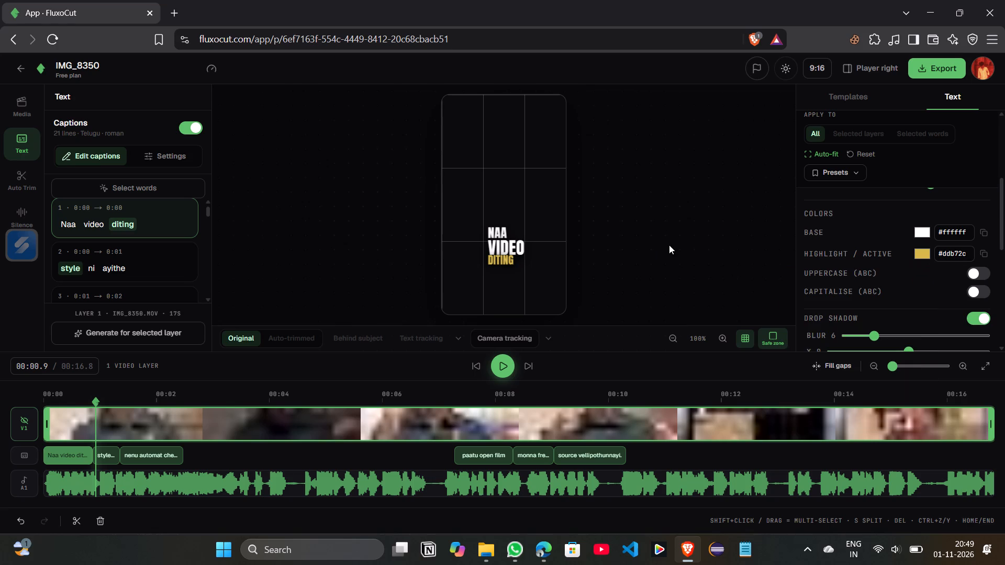
# Open the export options and try the 1080p, 2K and 60 fps video settings and the SRT export.
pyautogui.click(929, 69)
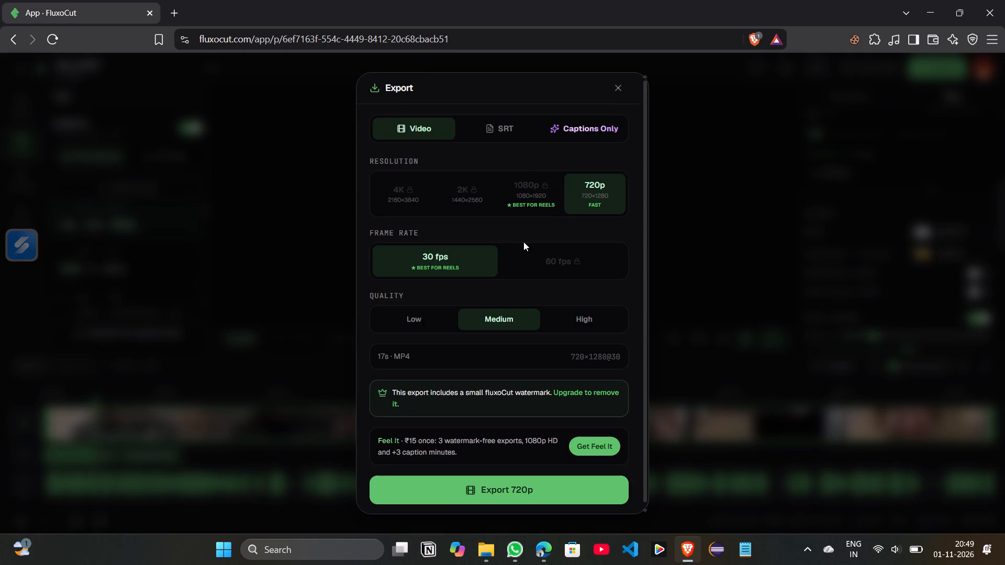
pyautogui.click(527, 195)
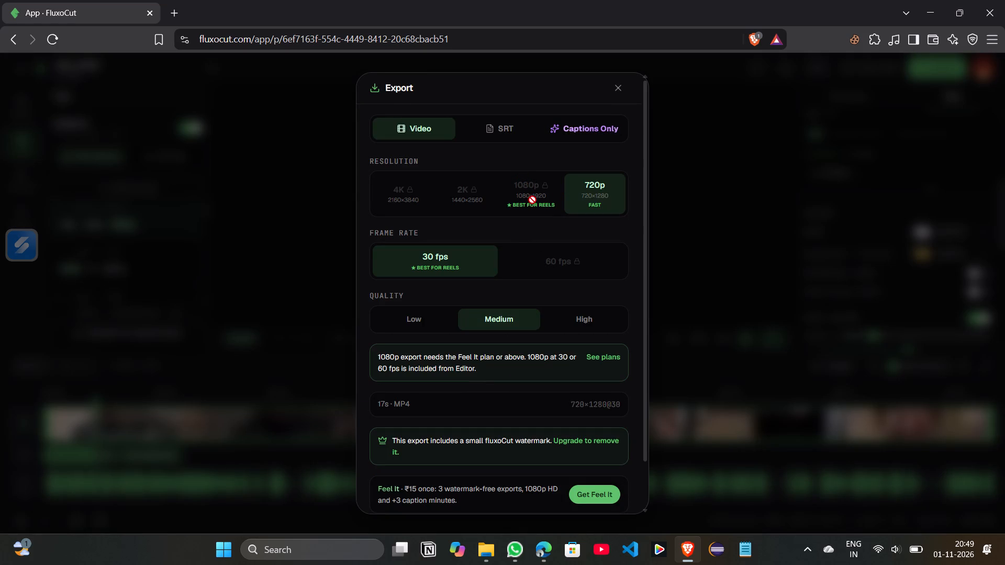
pyautogui.click(532, 200)
pyautogui.click(541, 262)
pyautogui.click(528, 186)
pyautogui.click(459, 196)
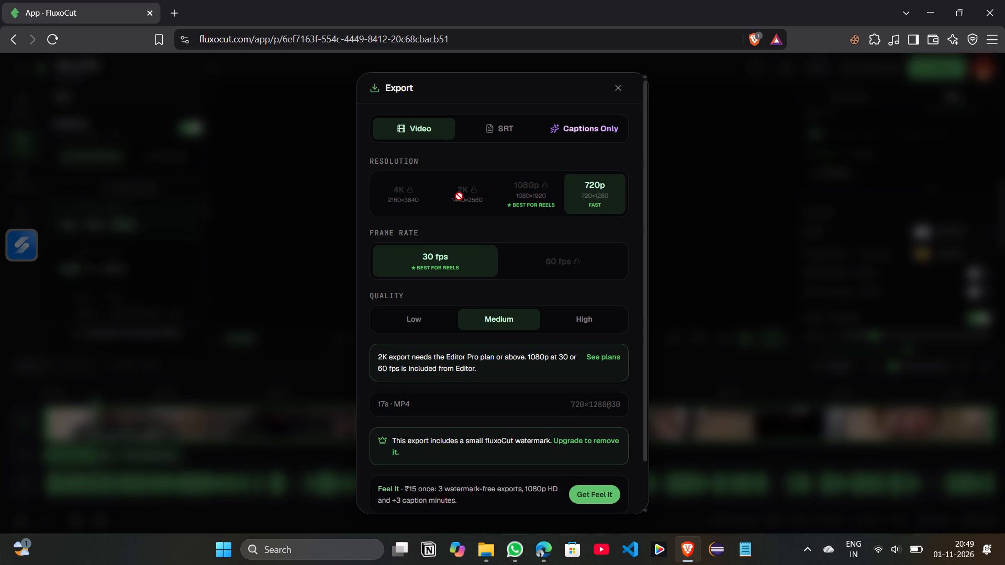
pyautogui.click(535, 195)
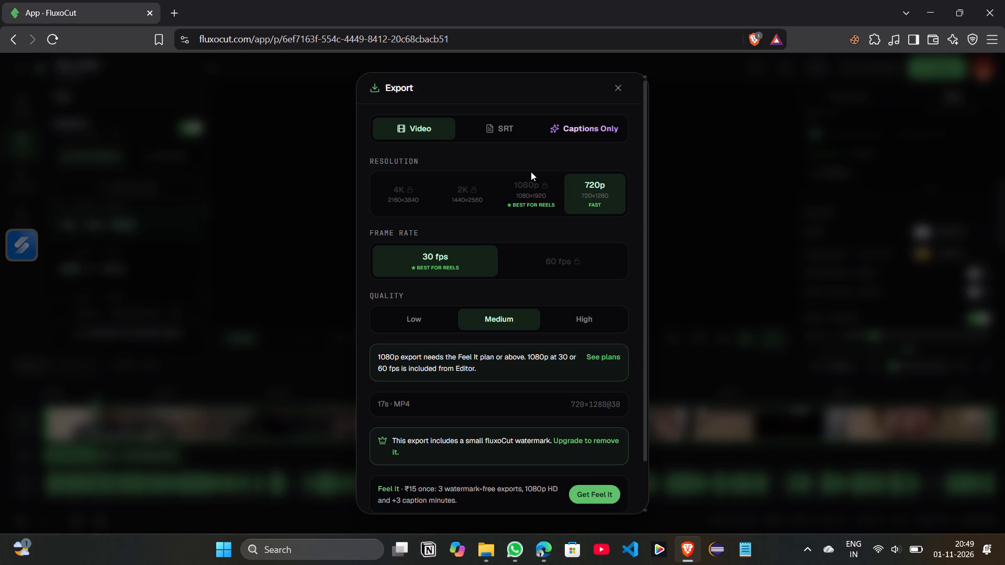
pyautogui.click(533, 199)
pyautogui.click(494, 129)
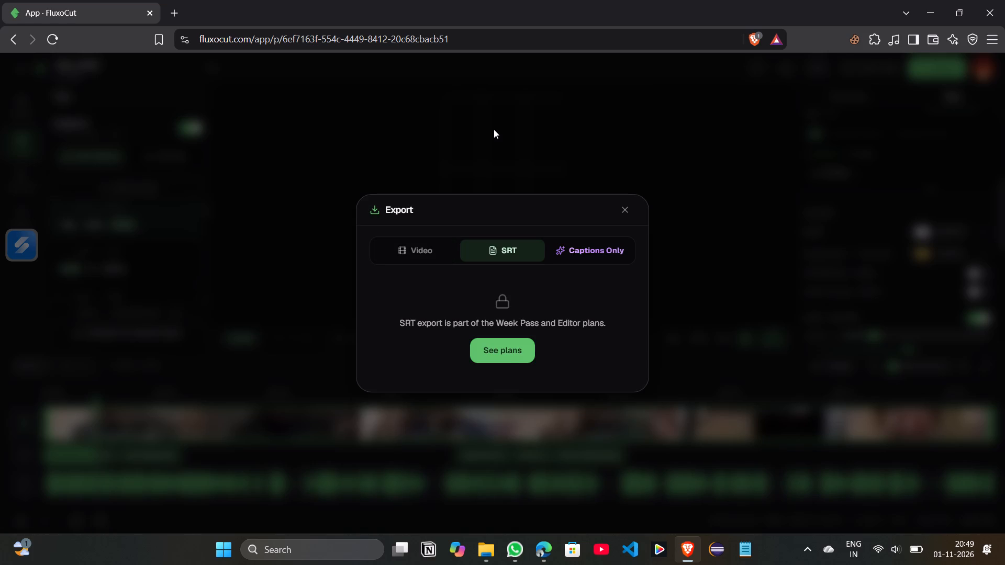
# Start a captions-only export as a green screen MP4 video.
pyautogui.click(589, 254)
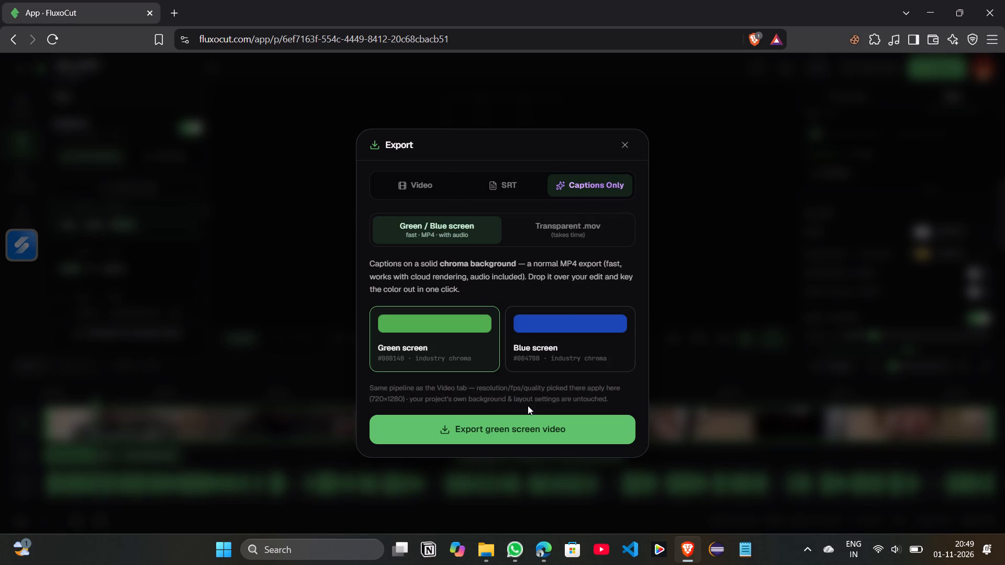
pyautogui.click(496, 433)
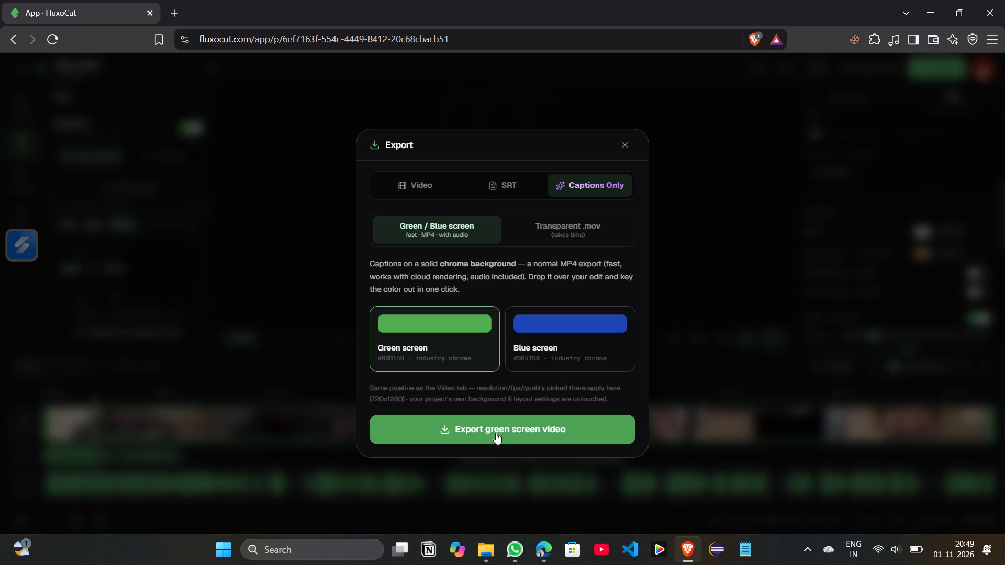